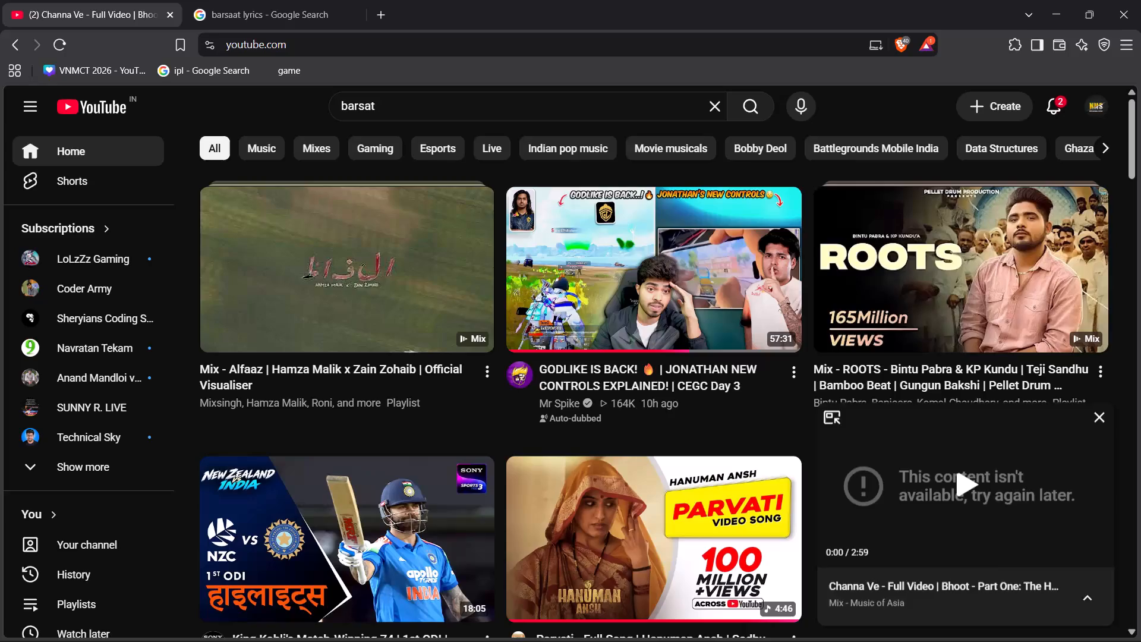
Browse the recommended videos on the YouTube home feed for a song to play.
{"action": "scroll", "coordinate": [937, 427], "scroll_direction": "down", "scroll_amount": 1}
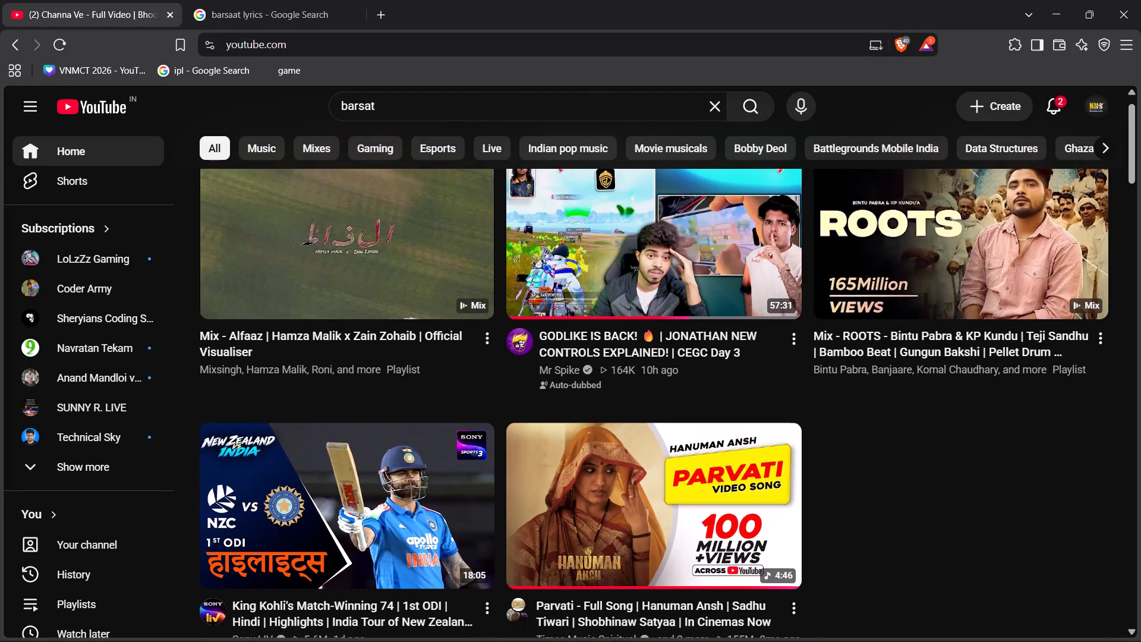
{"action": "scroll", "coordinate": [937, 427], "scroll_direction": "down", "scroll_amount": 2}
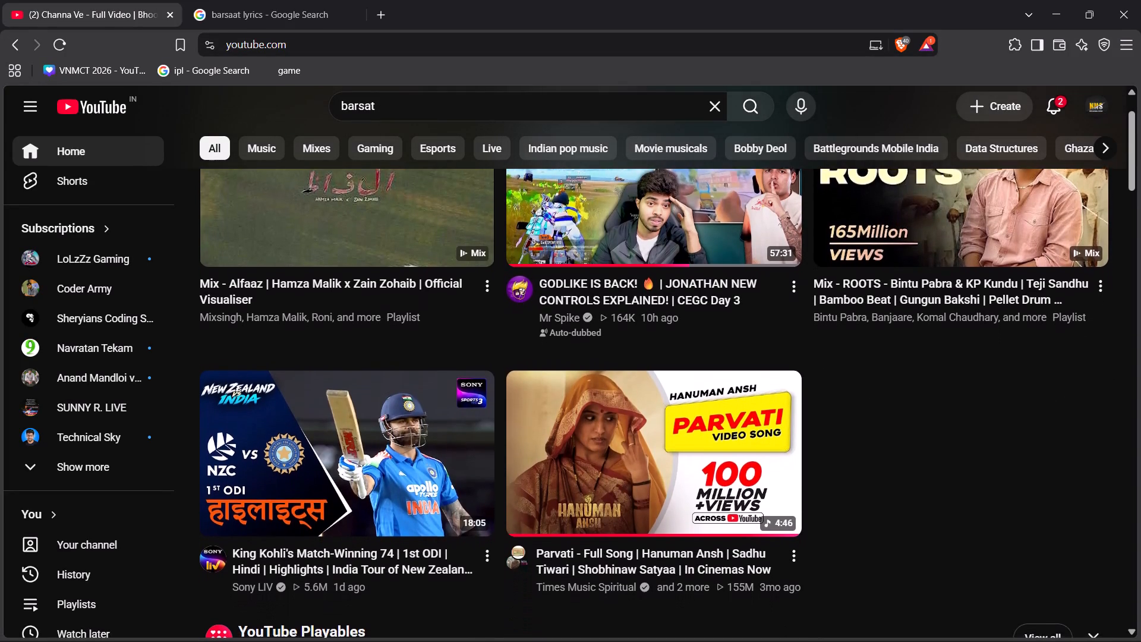
{"action": "scroll", "coordinate": [937, 427], "scroll_direction": "down", "scroll_amount": 4}
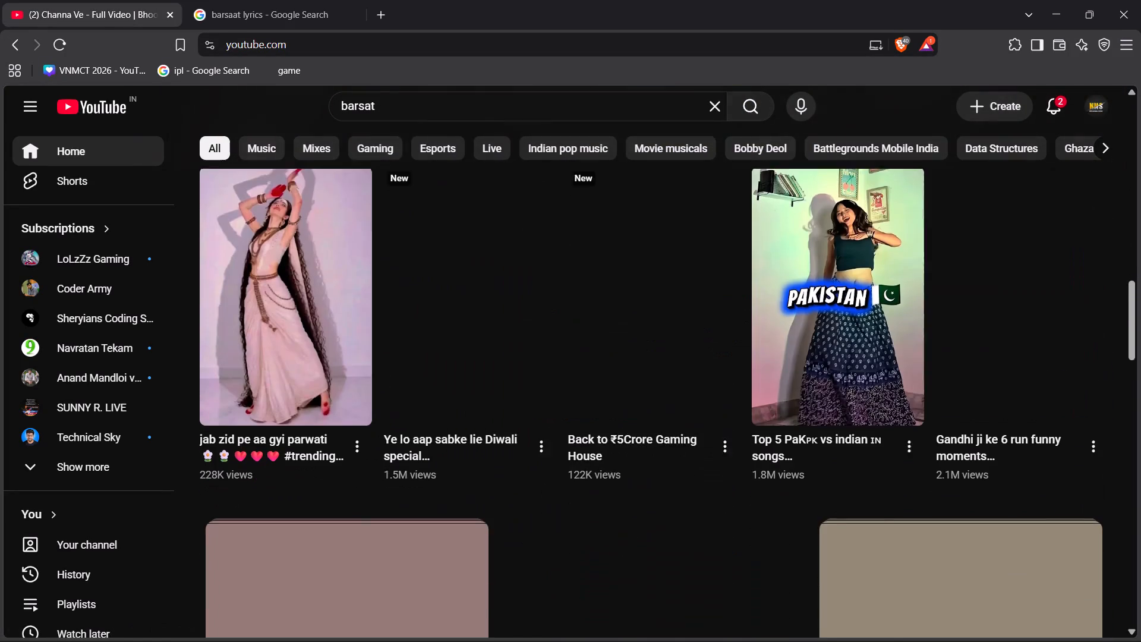
{"action": "scroll", "coordinate": [937, 427], "scroll_direction": "down", "scroll_amount": 1}
{"action": "scroll", "coordinate": [937, 427], "scroll_direction": "right", "scroll_amount": 1}
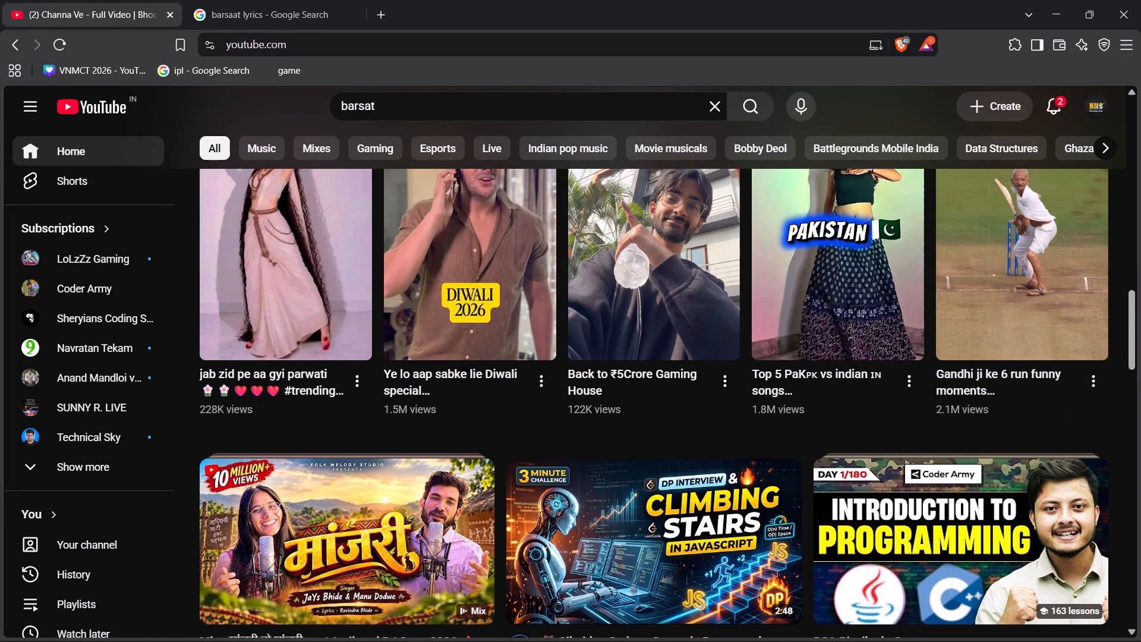
{"action": "scroll", "coordinate": [937, 427], "scroll_direction": "right", "scroll_amount": 1}
{"action": "scroll", "coordinate": [937, 427], "scroll_direction": "down", "scroll_amount": 1}
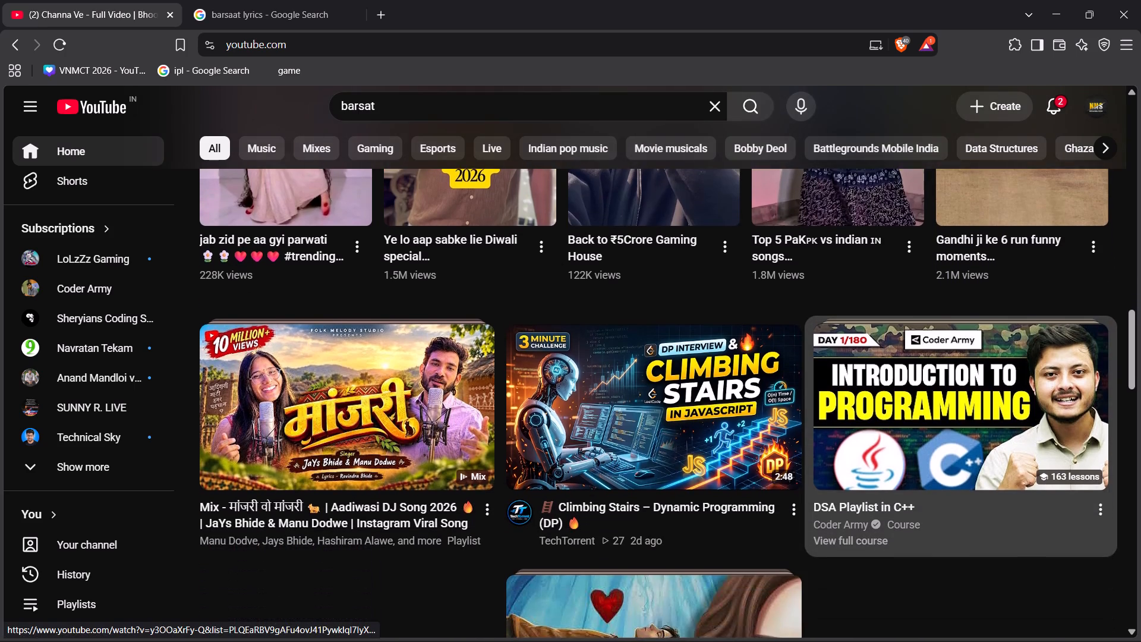
{"action": "scroll", "coordinate": [937, 427], "scroll_direction": "down", "scroll_amount": 1}
{"action": "scroll", "coordinate": [937, 427], "scroll_direction": "up", "scroll_amount": 1}
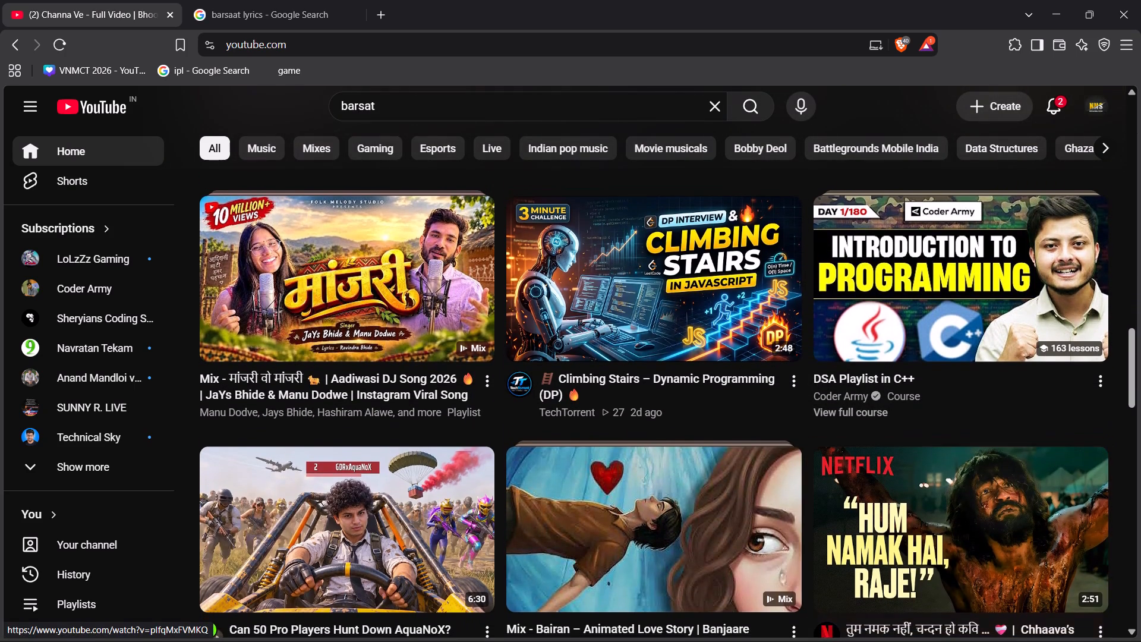
{"action": "scroll", "coordinate": [937, 427], "scroll_direction": "down", "scroll_amount": 4}
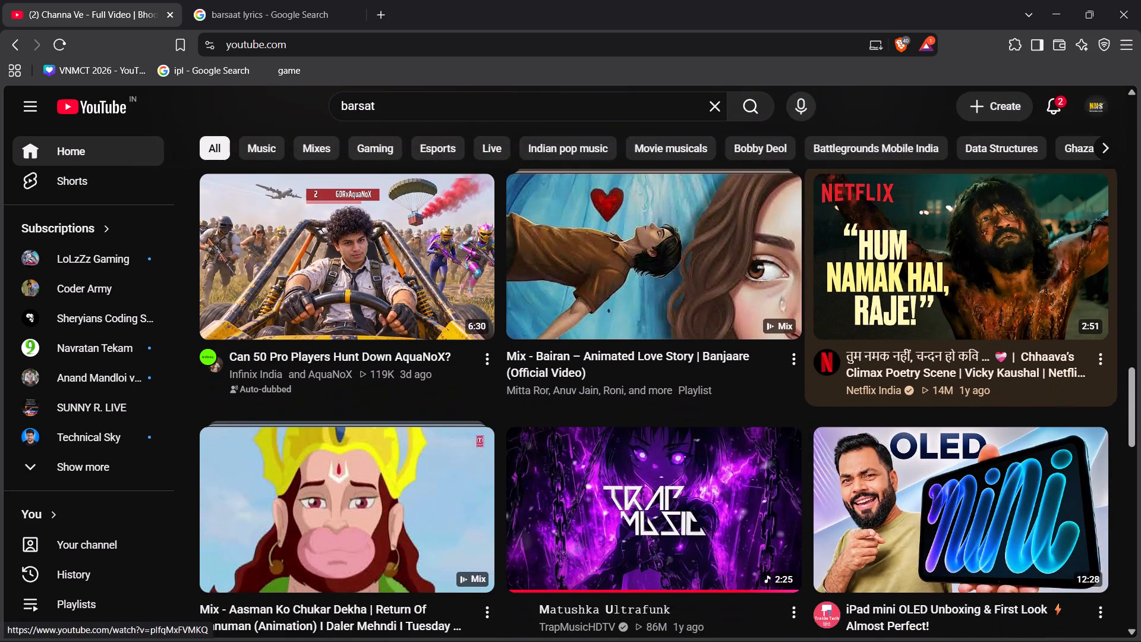
{"action": "scroll", "coordinate": [937, 427], "scroll_direction": "down", "scroll_amount": 1}
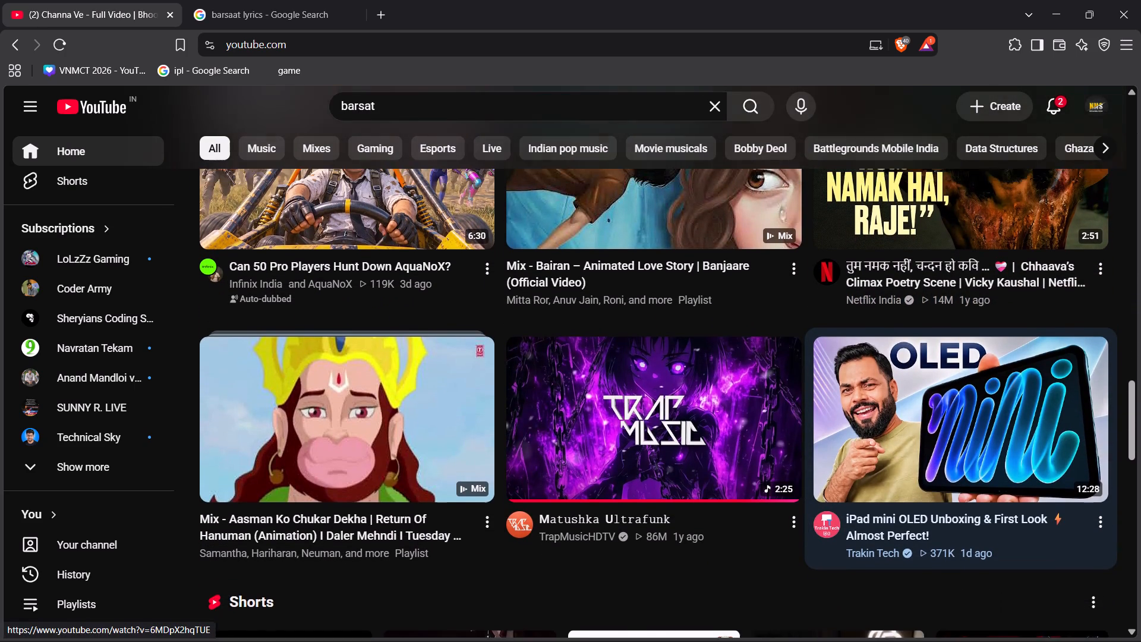
{"action": "scroll", "coordinate": [937, 427], "scroll_direction": "down", "scroll_amount": 3}
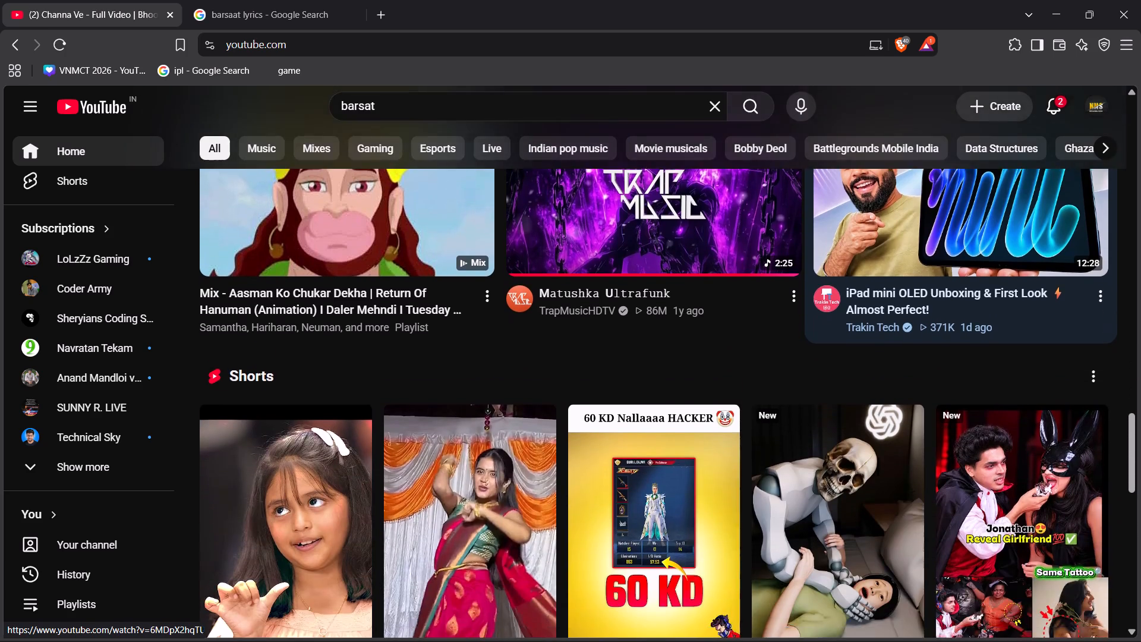
{"action": "scroll", "coordinate": [937, 427], "scroll_direction": "down", "scroll_amount": 3}
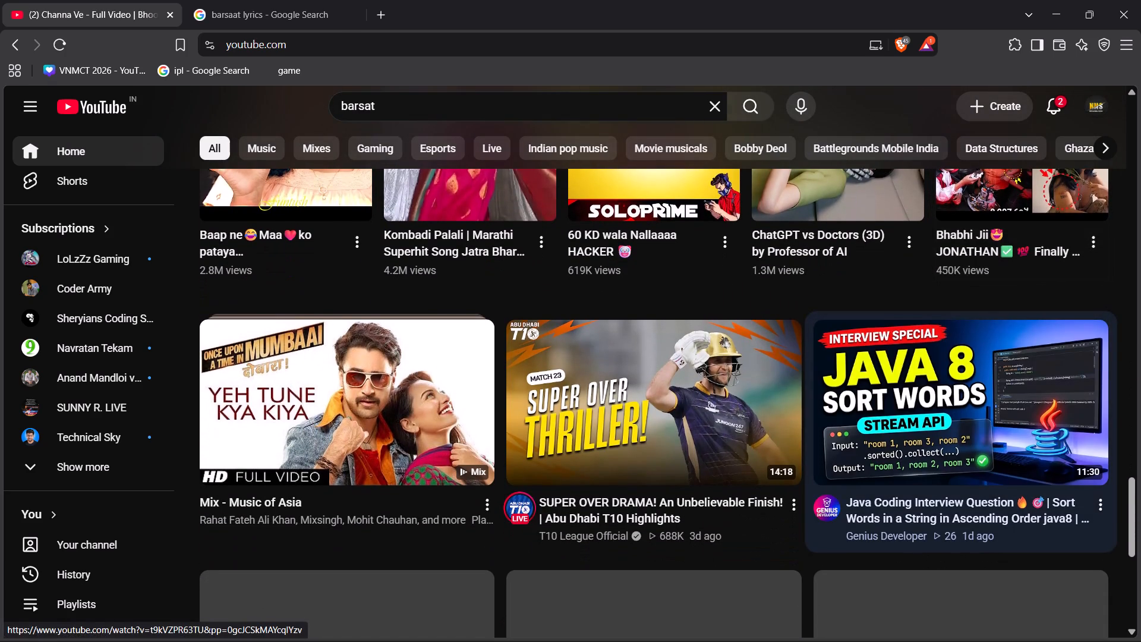
{"action": "scroll", "coordinate": [937, 427], "scroll_direction": "down", "scroll_amount": 3}
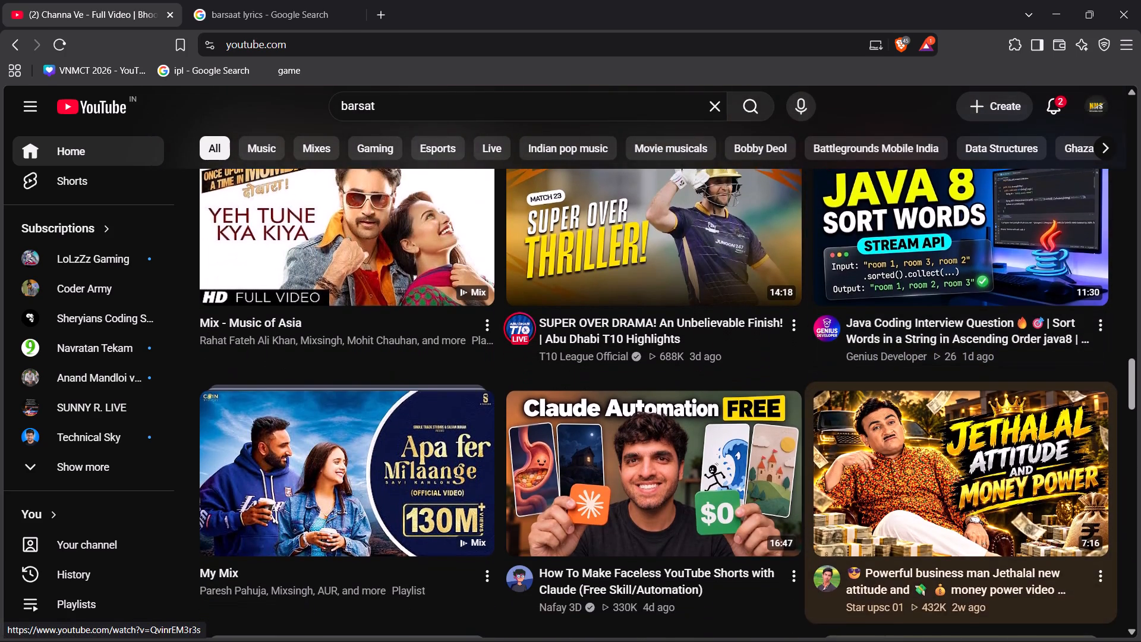
Play the Tu Hai Kahan mix from the home feed.
{"action": "scroll", "coordinate": [937, 427], "scroll_direction": "down", "scroll_amount": 1}
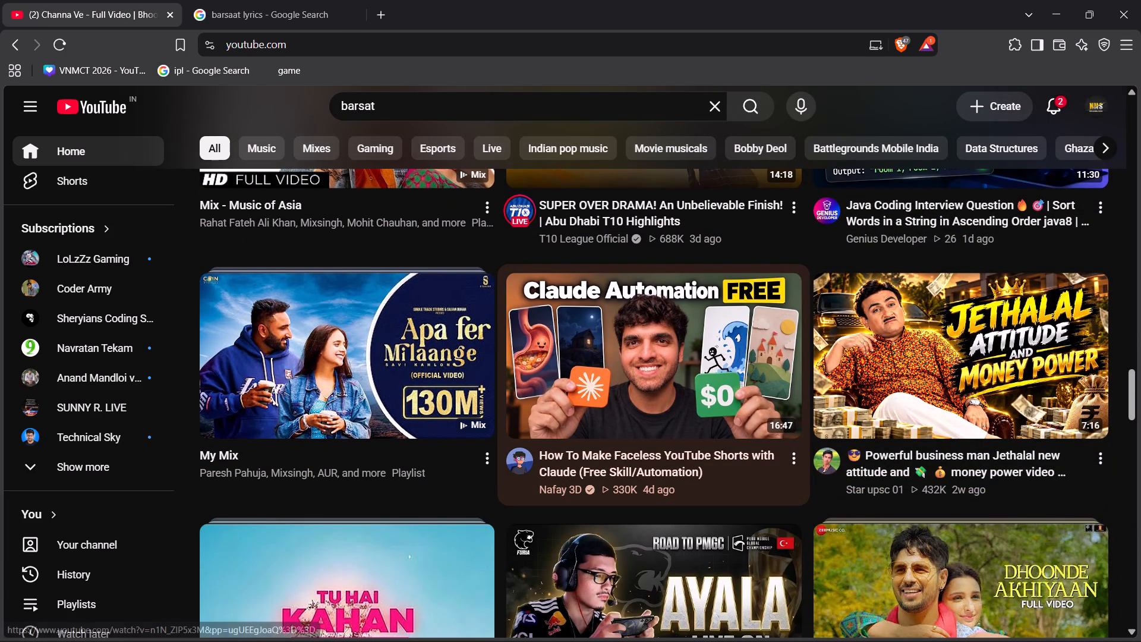
{"action": "scroll", "coordinate": [758, 478], "scroll_direction": "down", "scroll_amount": 1}
{"action": "scroll", "coordinate": [491, 549], "scroll_direction": "down", "scroll_amount": 1}
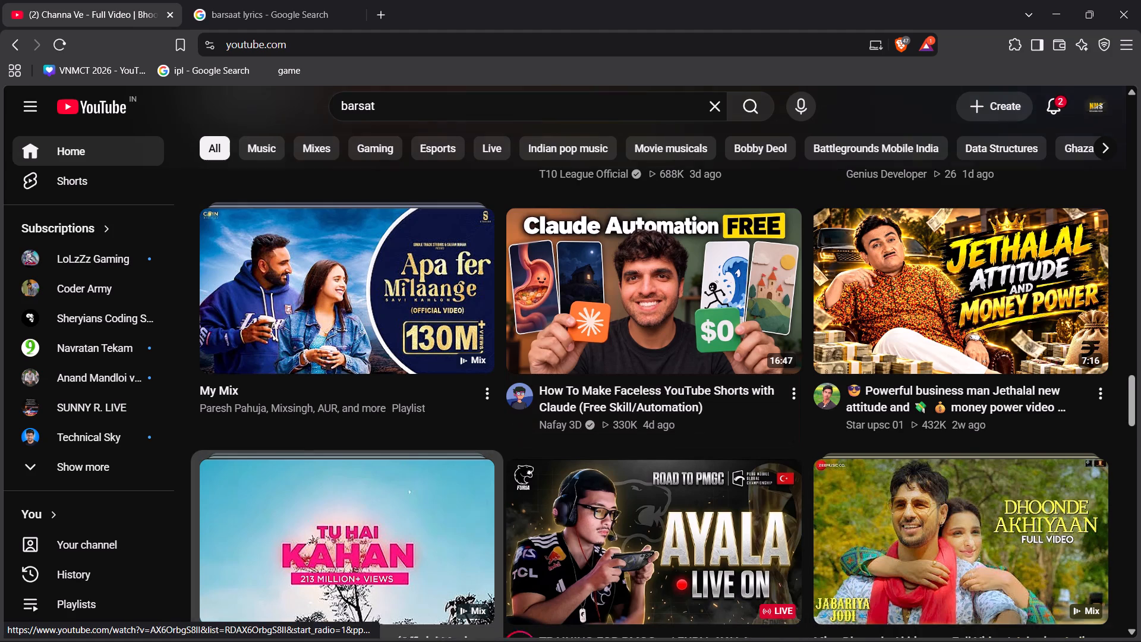
{"action": "scroll", "coordinate": [491, 549], "scroll_direction": "down", "scroll_amount": 1}
{"action": "left_click", "coordinate": [414, 464]}
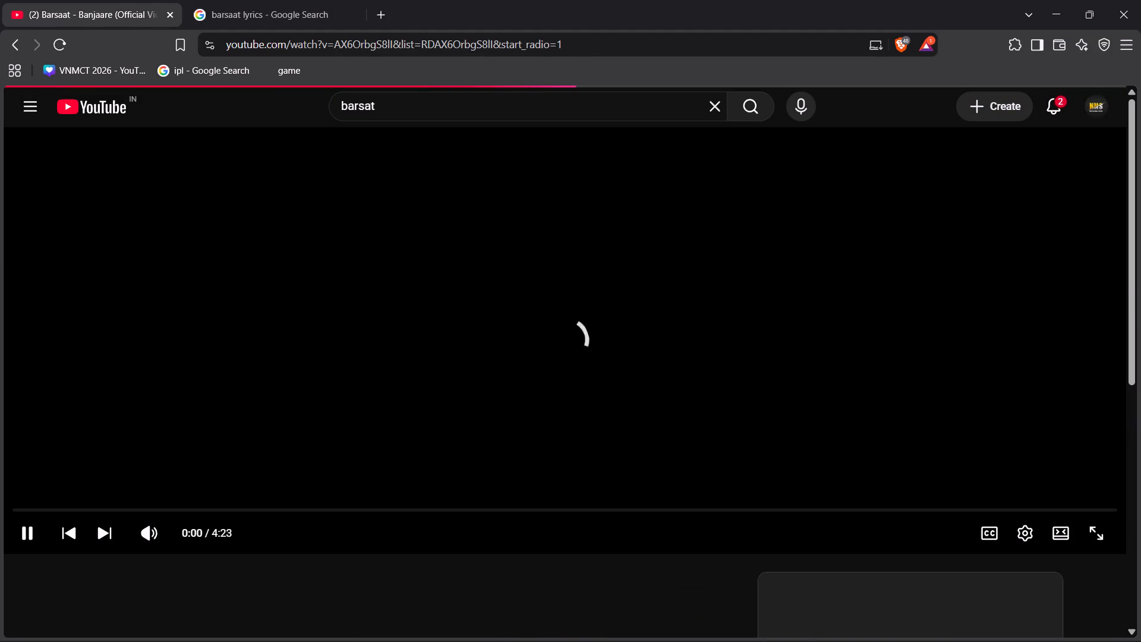
Open the signed-in account's own channel page in a new tab.
{"action": "left_click", "coordinate": [1096, 108]}
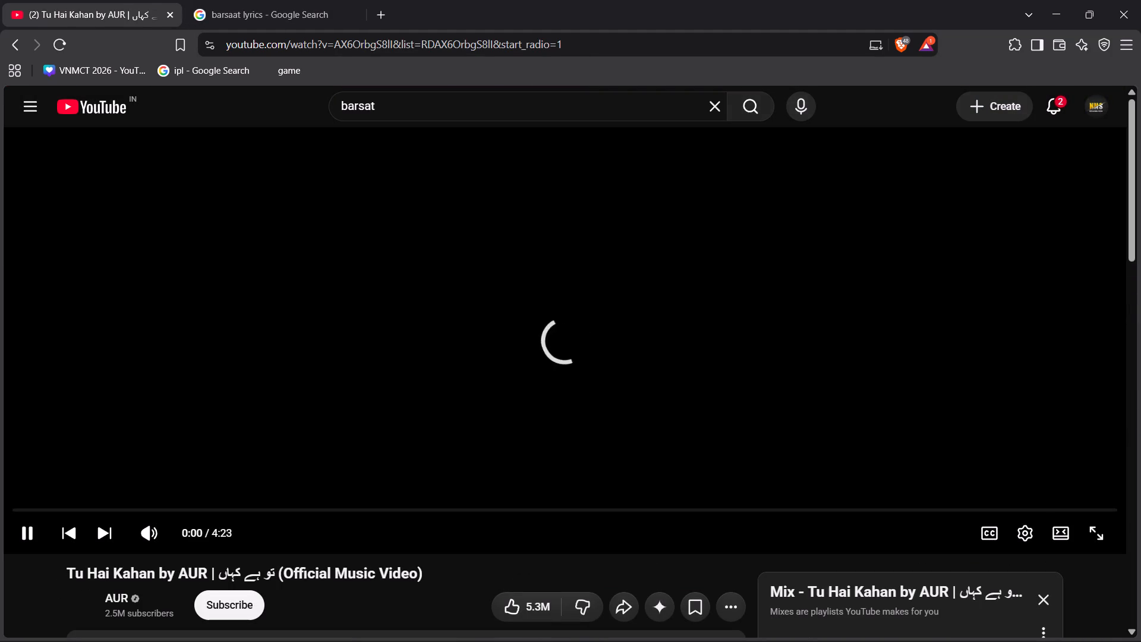
{"action": "left_click", "coordinate": [1098, 104]}
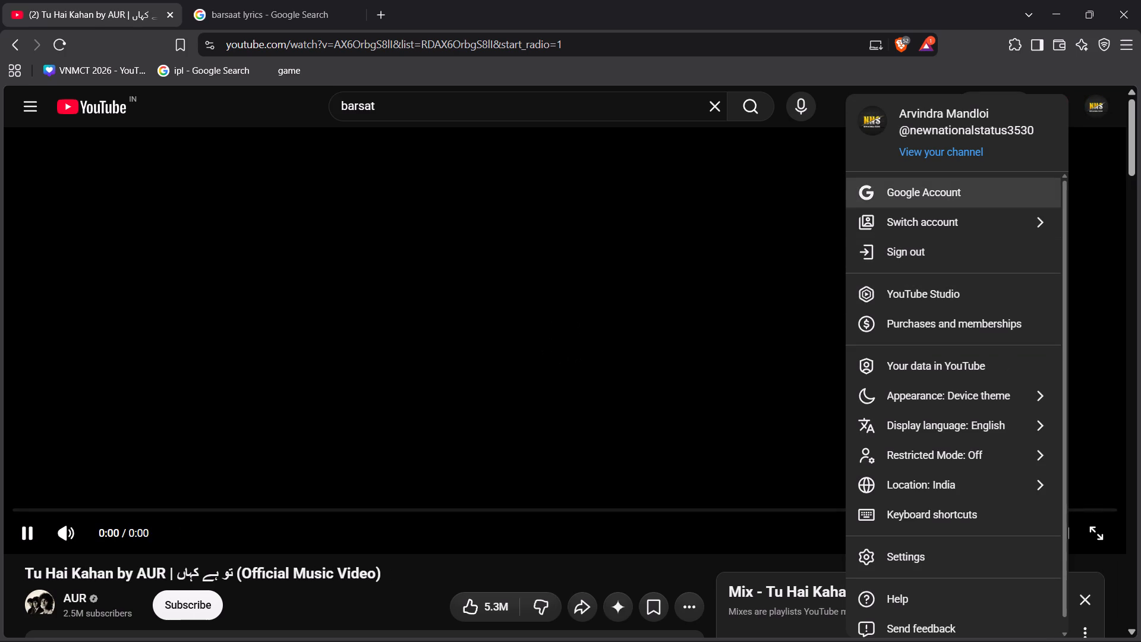
{"action": "left_click_drag", "start_coordinate": [929, 151], "coordinate": [679, 16]}
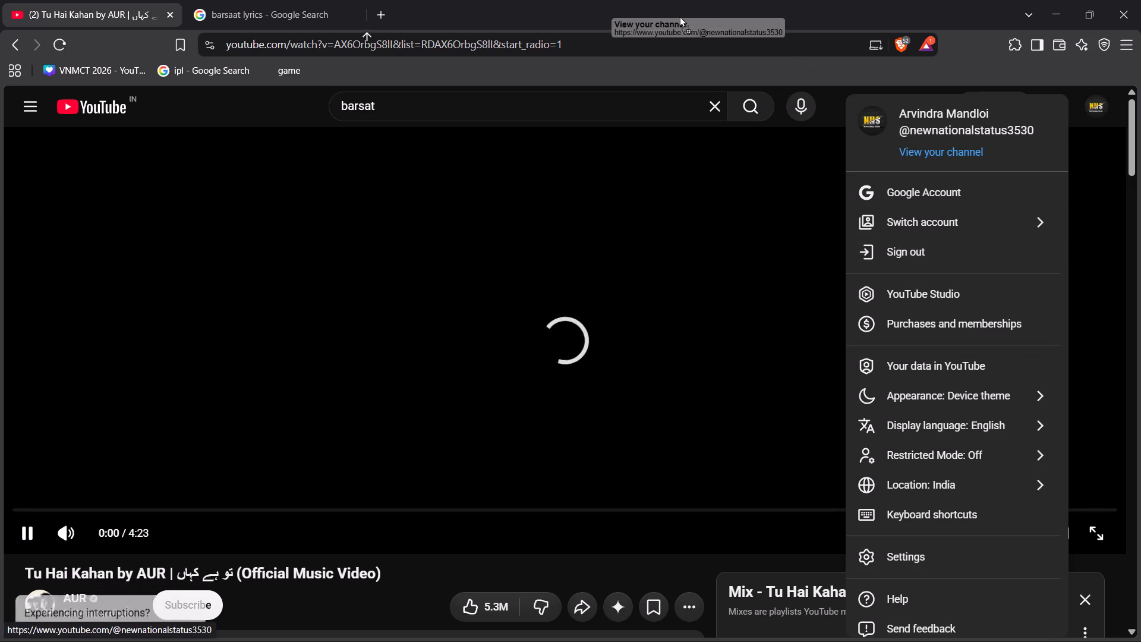
{"action": "left_click_drag", "start_coordinate": [679, 16], "coordinate": [674, 0]}
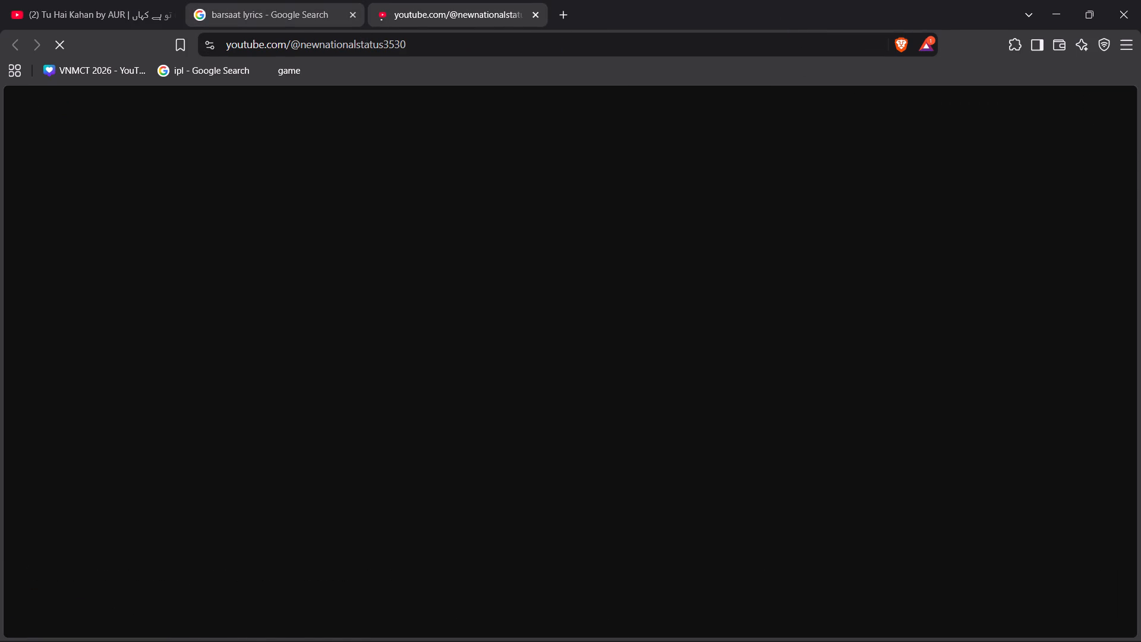
Return to the tab playing the Tu Hai Kahan music video.
{"action": "left_click", "coordinate": [305, 0]}
{"action": "left_click", "coordinate": [119, 0]}
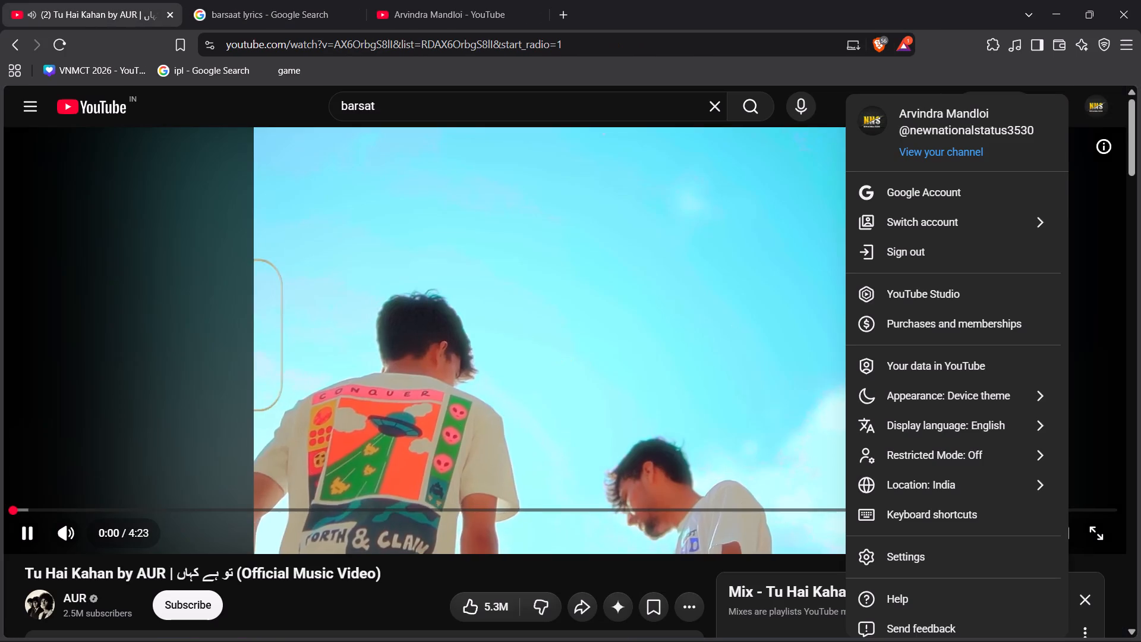
Replace the barsaat lyrics search in the Google tab with a search for "tu hai kahan lyrics".
{"action": "left_click", "coordinate": [287, 20]}
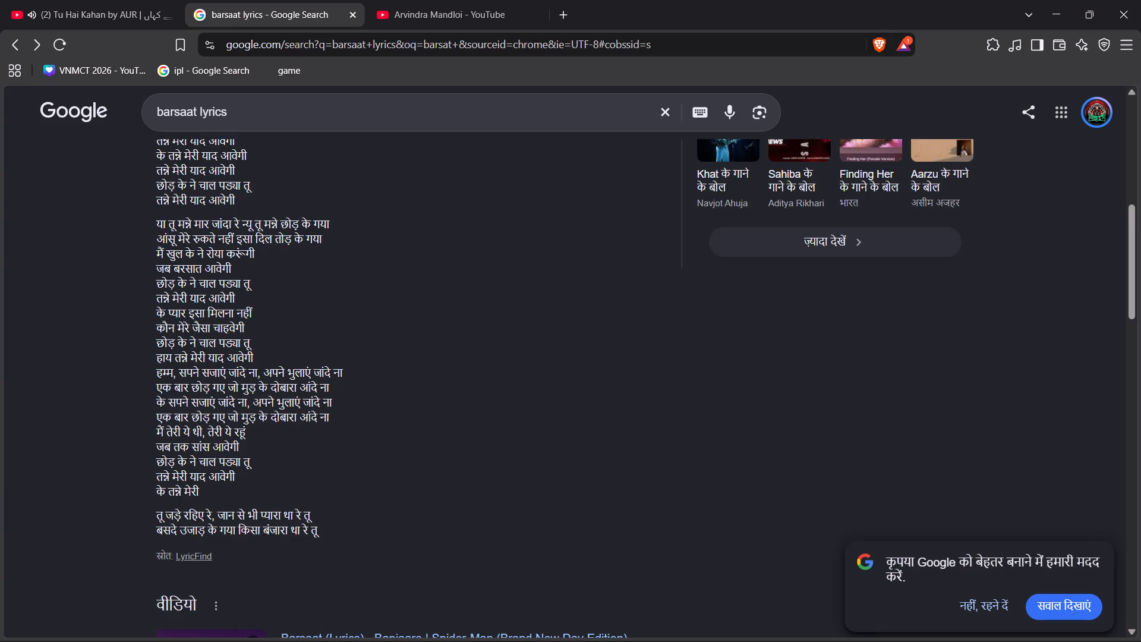
{"action": "left_click_drag", "start_coordinate": [341, 106], "coordinate": [60, 109]}
{"action": "type", "text": "tu hai ka"}
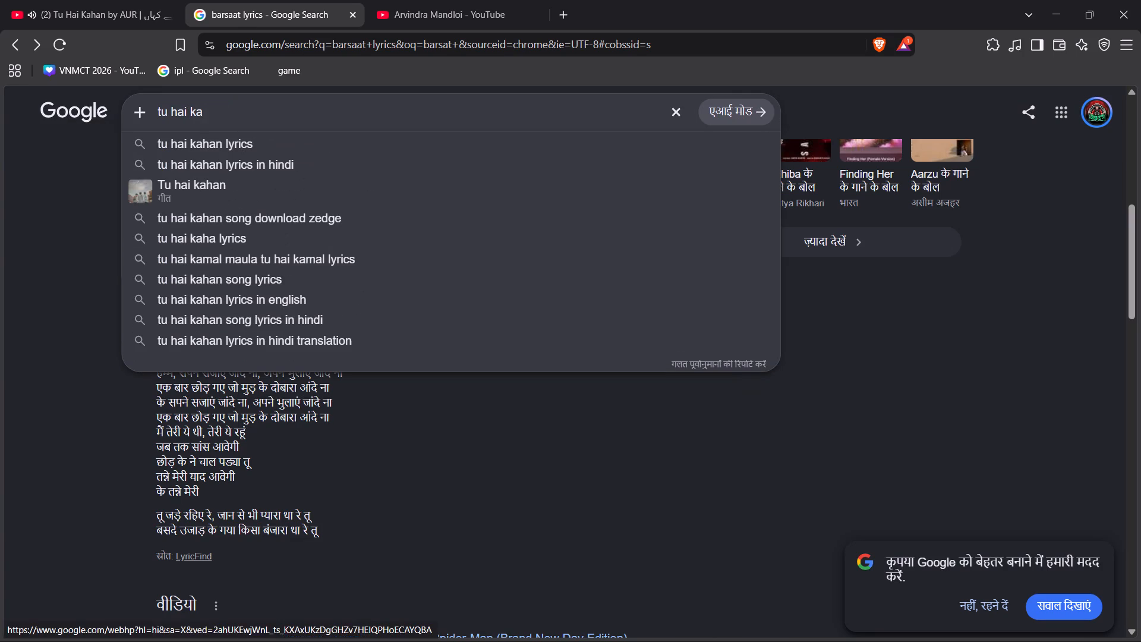
{"action": "left_click", "coordinate": [242, 140]}
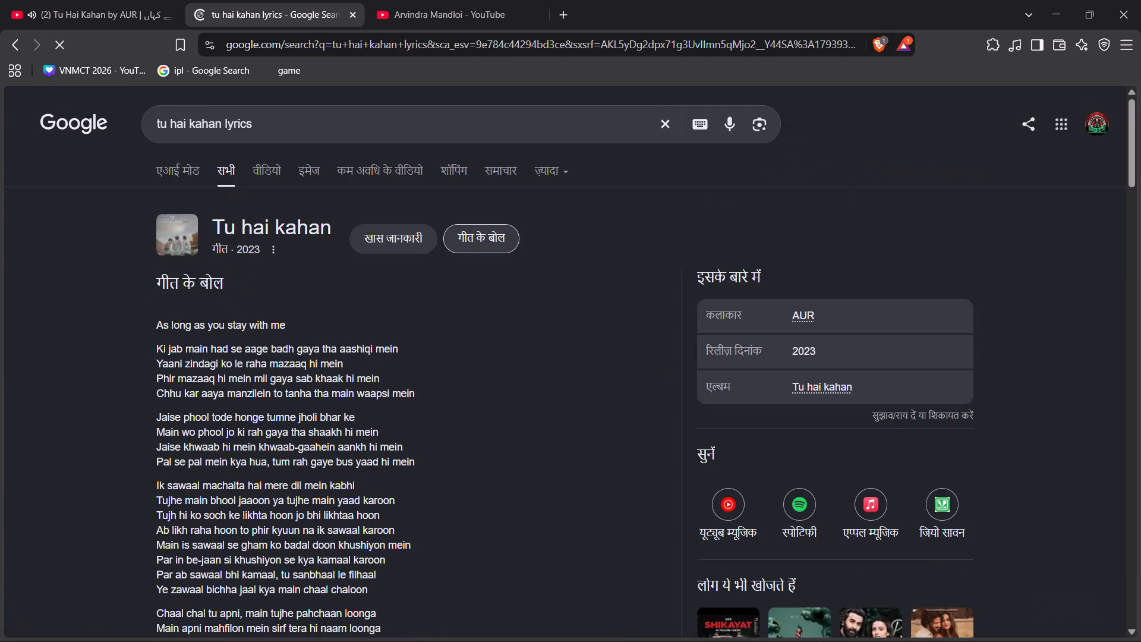
Look over the romanized lyrics and refine the search to "tu hai kahan lyrics in hindi".
{"action": "scroll", "coordinate": [308, 329], "scroll_direction": "down", "scroll_amount": 1}
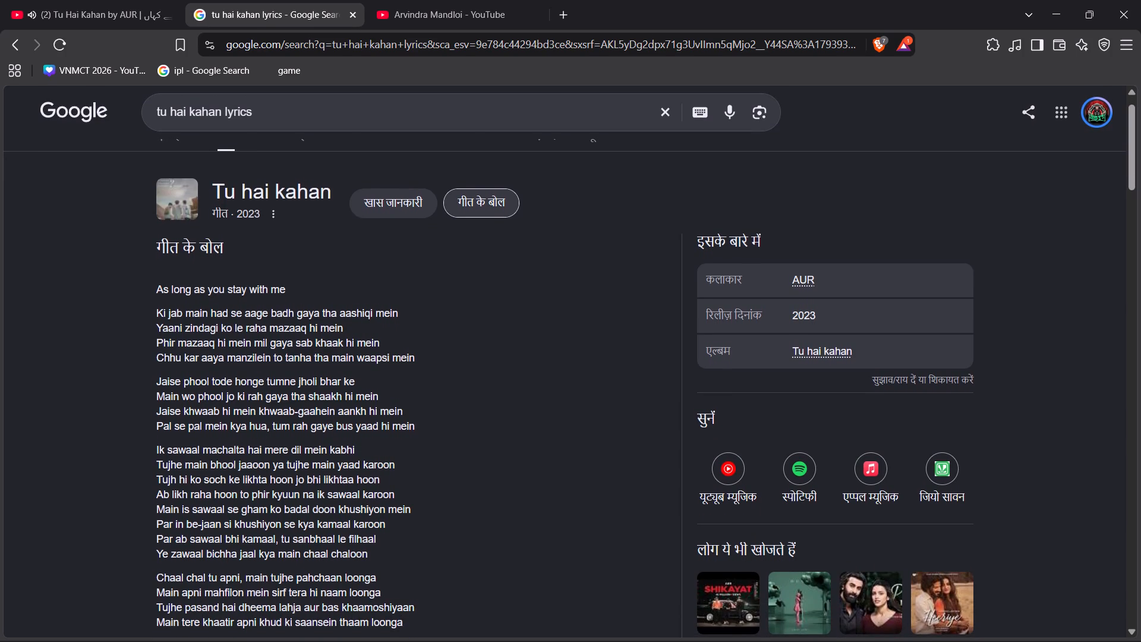
{"action": "scroll", "coordinate": [345, 368], "scroll_direction": "down", "scroll_amount": 1}
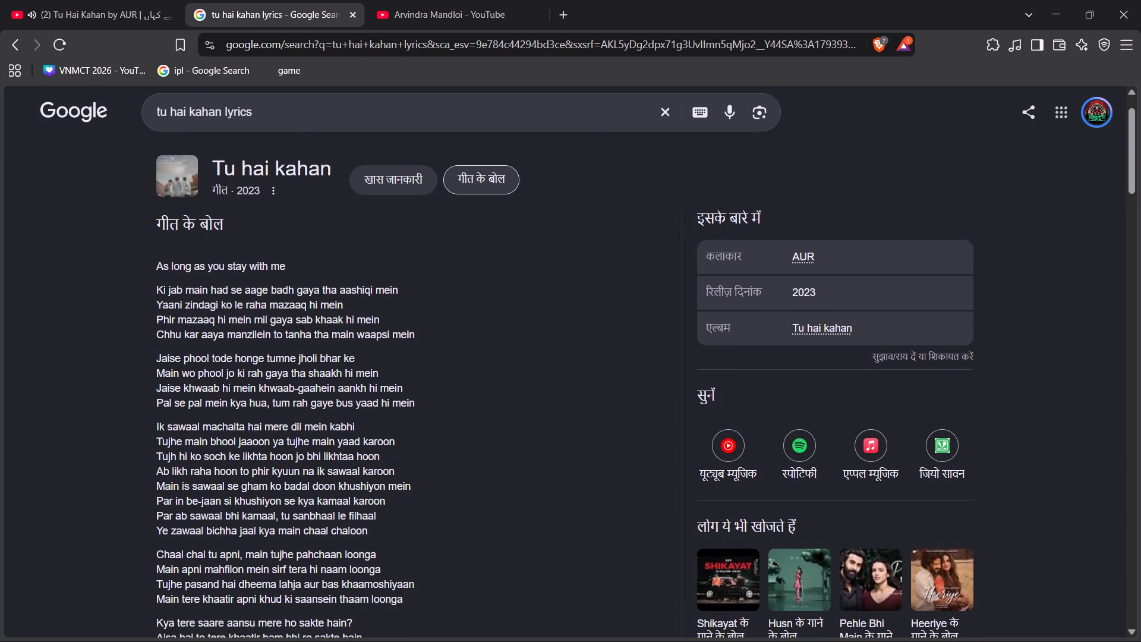
{"action": "scroll", "coordinate": [345, 368], "scroll_direction": "down", "scroll_amount": 1}
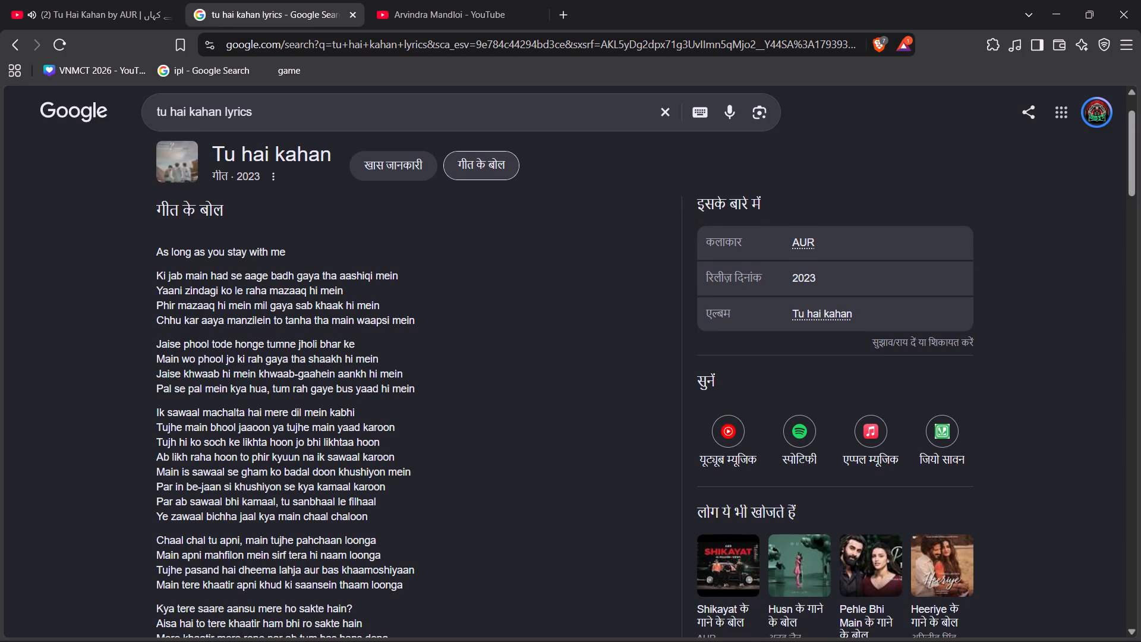
{"action": "left_click", "coordinate": [290, 109]}
{"action": "key", "text": "space"}
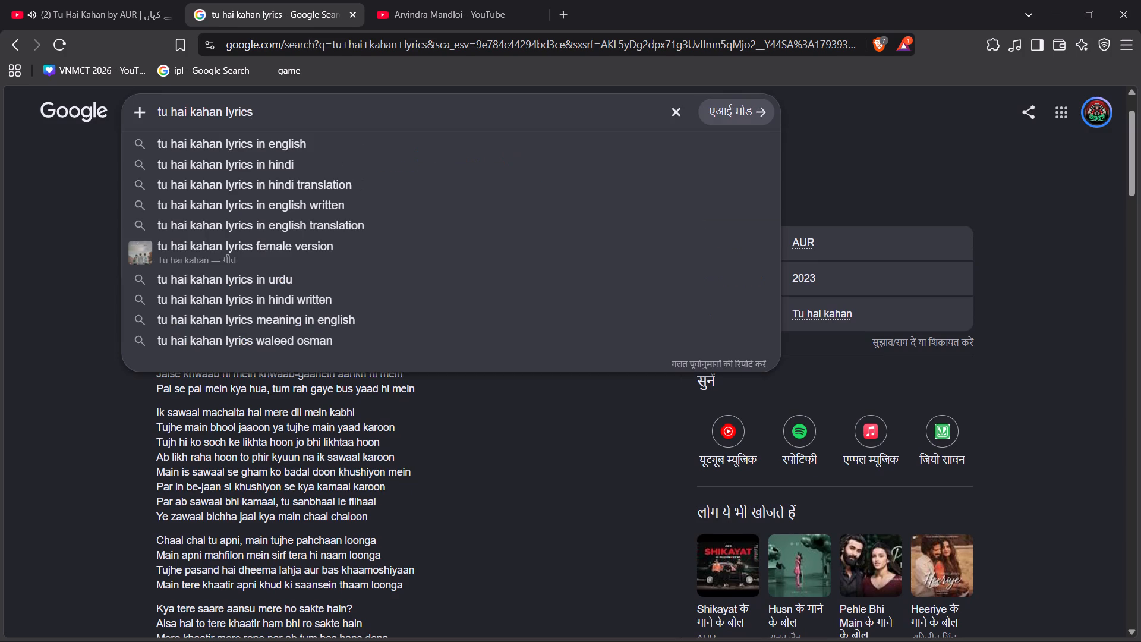
{"action": "left_click", "coordinate": [325, 157]}
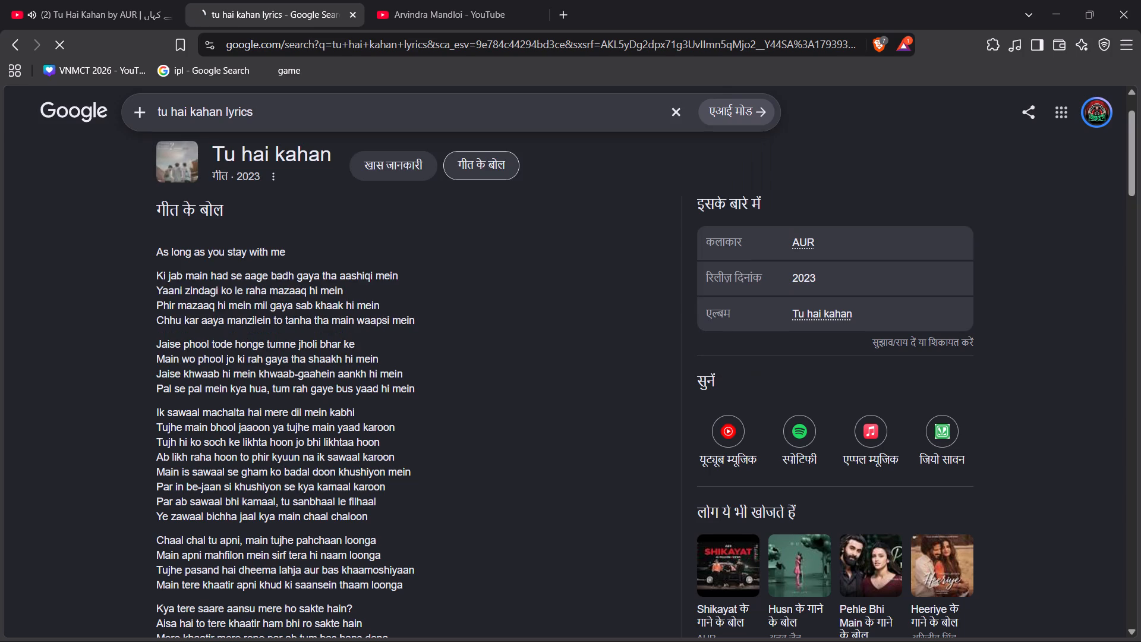
Open the Genius result for Tu Hai Kahan, look through its lyrics, and go back to the search results.
{"action": "scroll", "coordinate": [314, 237], "scroll_direction": "down", "scroll_amount": 3}
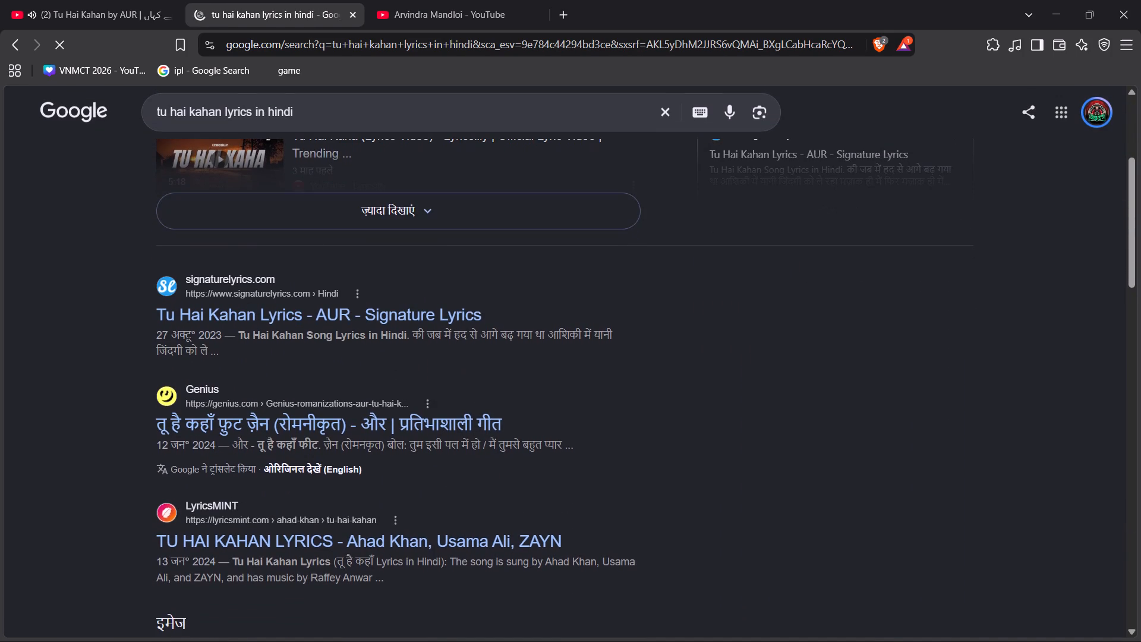
{"action": "left_click", "coordinate": [292, 417]}
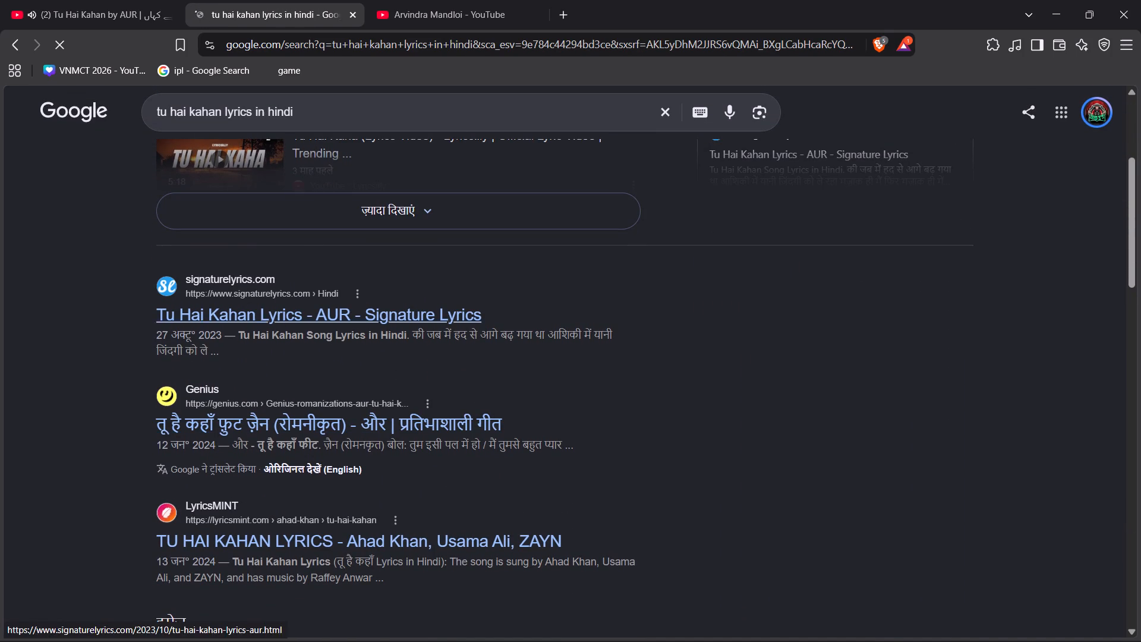
{"action": "scroll", "coordinate": [275, 317], "scroll_direction": "down", "scroll_amount": 4}
{"action": "scroll", "coordinate": [275, 317], "scroll_direction": "right", "scroll_amount": 3}
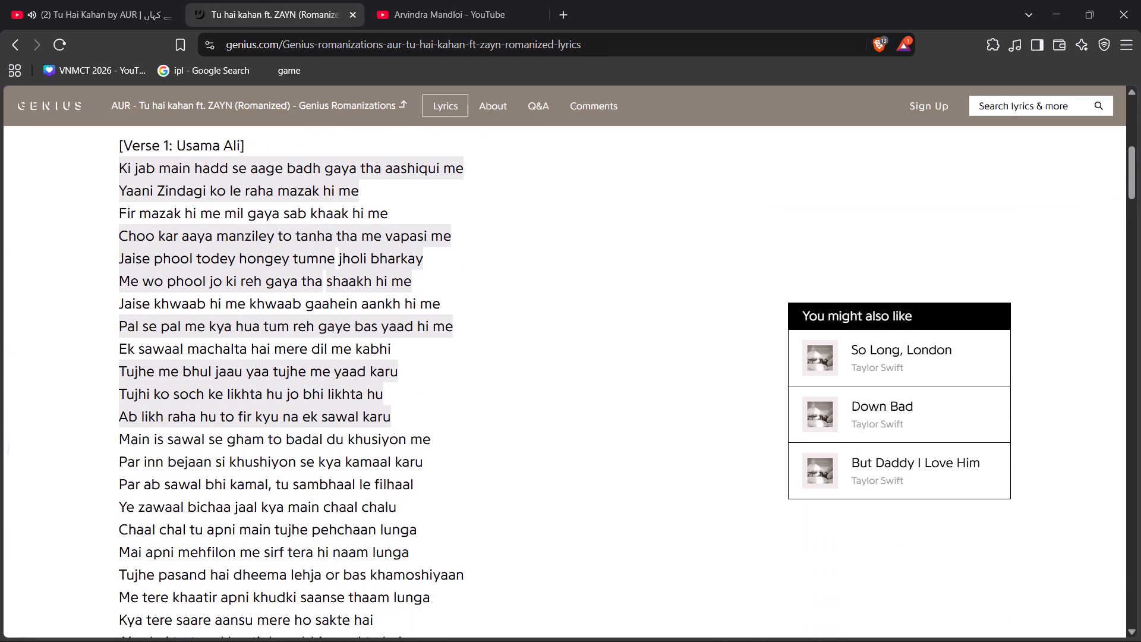
{"action": "scroll", "coordinate": [275, 317], "scroll_direction": "right", "scroll_amount": 1}
Open the Bharatlyrics page for Tu Hai Kahan from further down the search results.
{"action": "scroll", "coordinate": [275, 317], "scroll_direction": "up", "scroll_amount": 4}
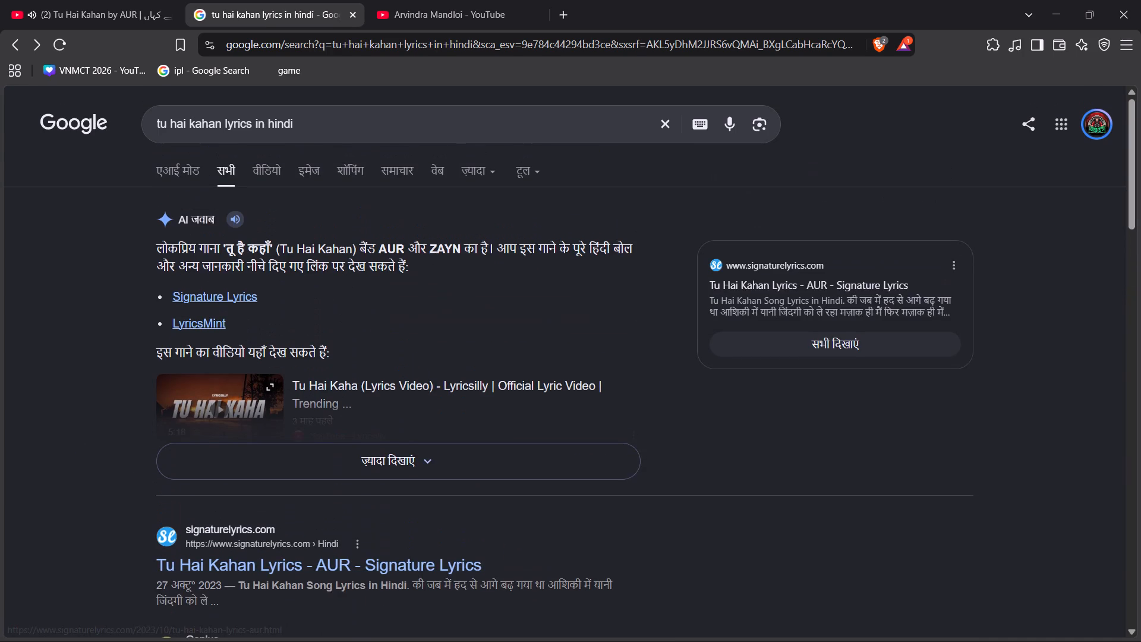
{"action": "scroll", "coordinate": [279, 475], "scroll_direction": "down", "scroll_amount": 5}
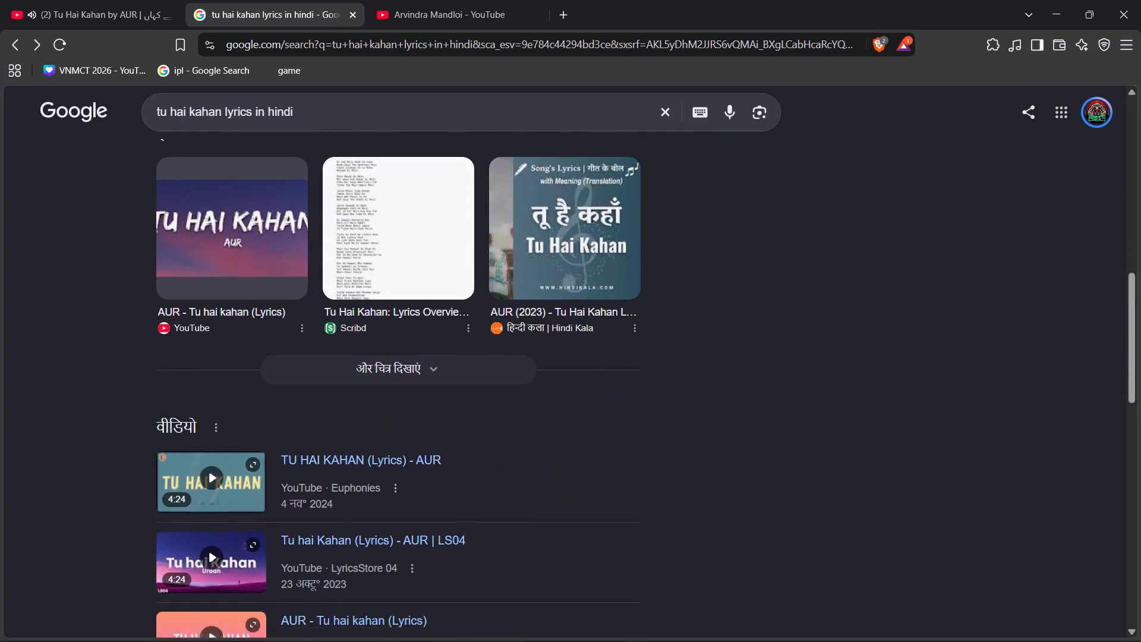
{"action": "scroll", "coordinate": [279, 475], "scroll_direction": "down", "scroll_amount": 1}
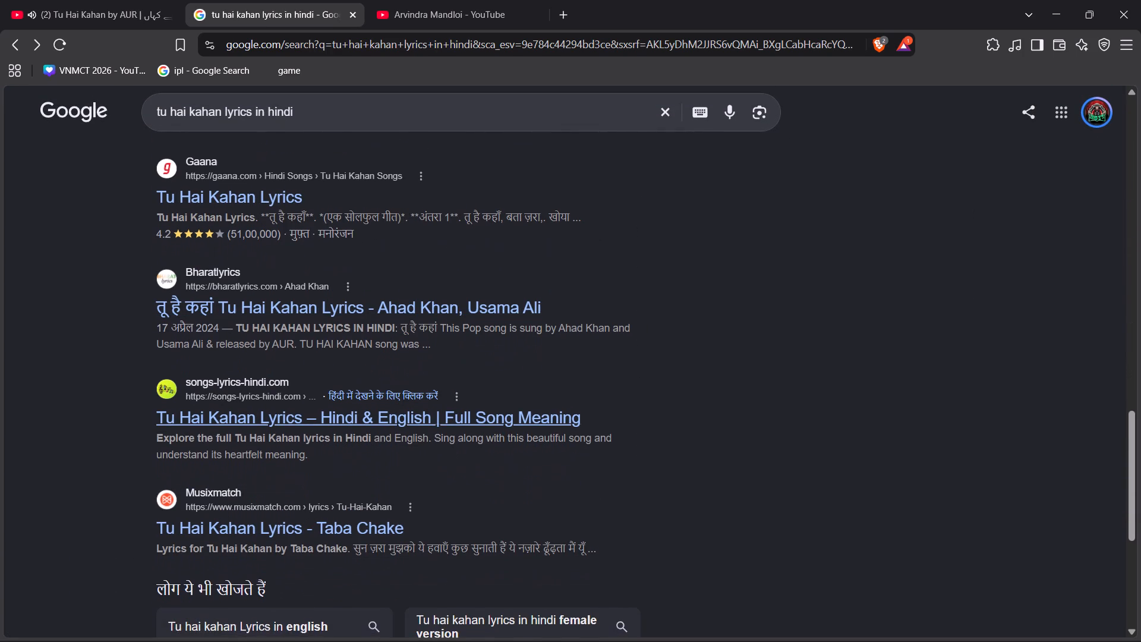
{"action": "left_click", "coordinate": [383, 313]}
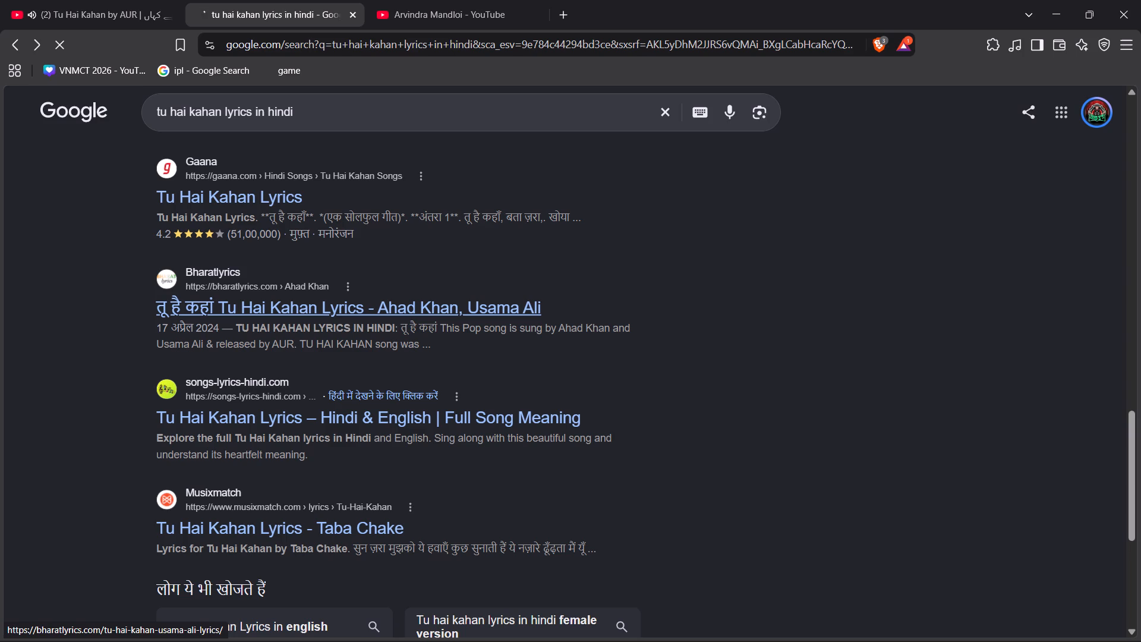
Switch back to the tab playing the Tu Hai Kahan music video.
{"action": "left_click", "coordinate": [87, 0]}
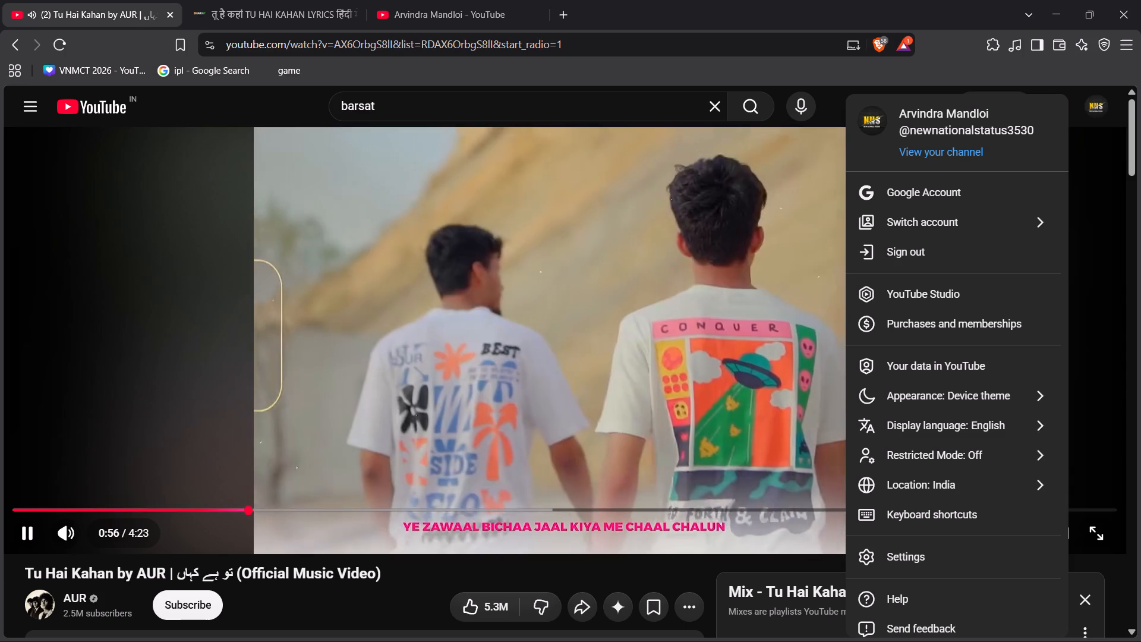
Glance at the Bharatlyrics page and the other YouTube tab, and return to the Tu Hai Kahan music video.
{"action": "left_click", "coordinate": [286, 0]}
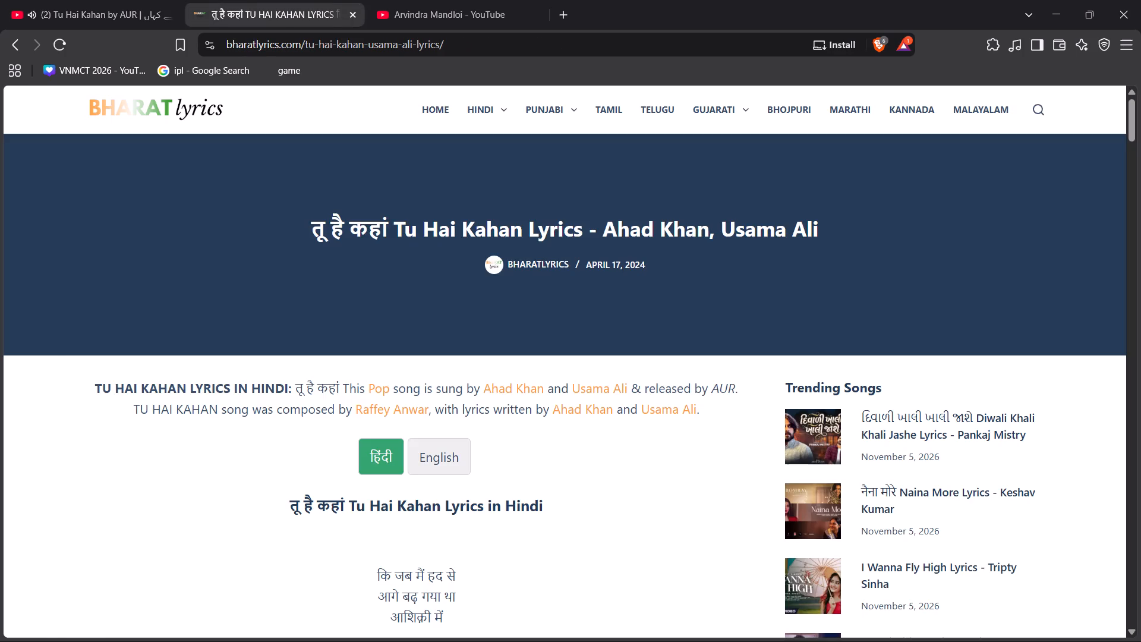
{"action": "left_click", "coordinate": [474, 2]}
{"action": "left_click", "coordinate": [112, 0]}
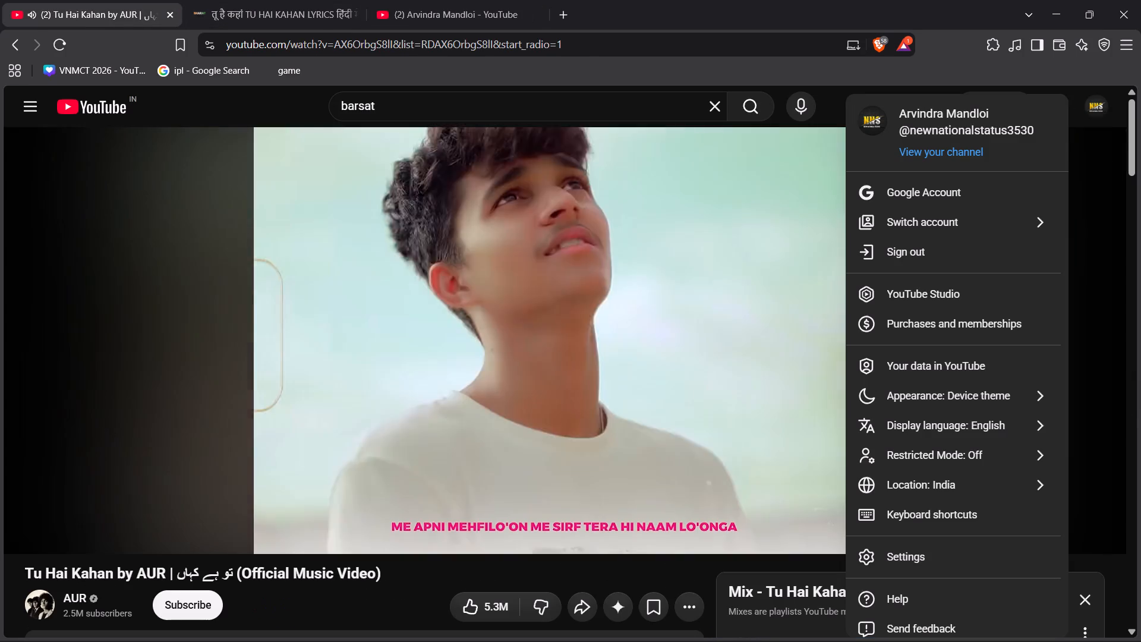
Return to the Bharatlyrics page and read the Hindi lyrics from the opening down to the verse "क्या तेरे सारे आंसू".
{"action": "left_click", "coordinate": [270, 5]}
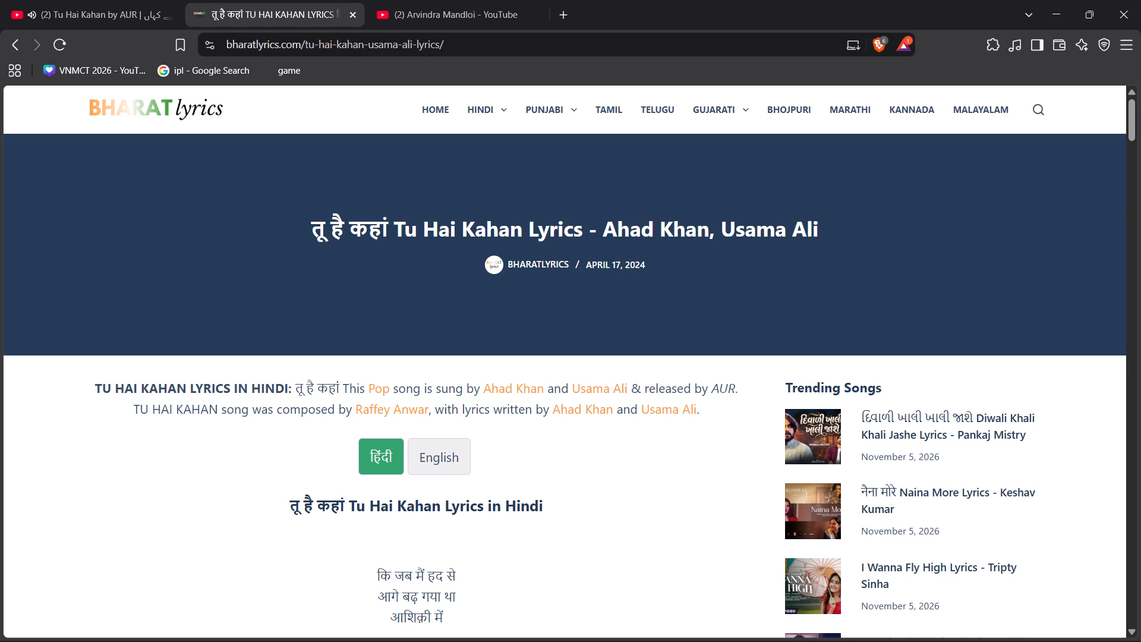
{"action": "scroll", "coordinate": [267, 317], "scroll_direction": "down", "scroll_amount": 4}
{"action": "scroll", "coordinate": [267, 317], "scroll_direction": "right", "scroll_amount": 2}
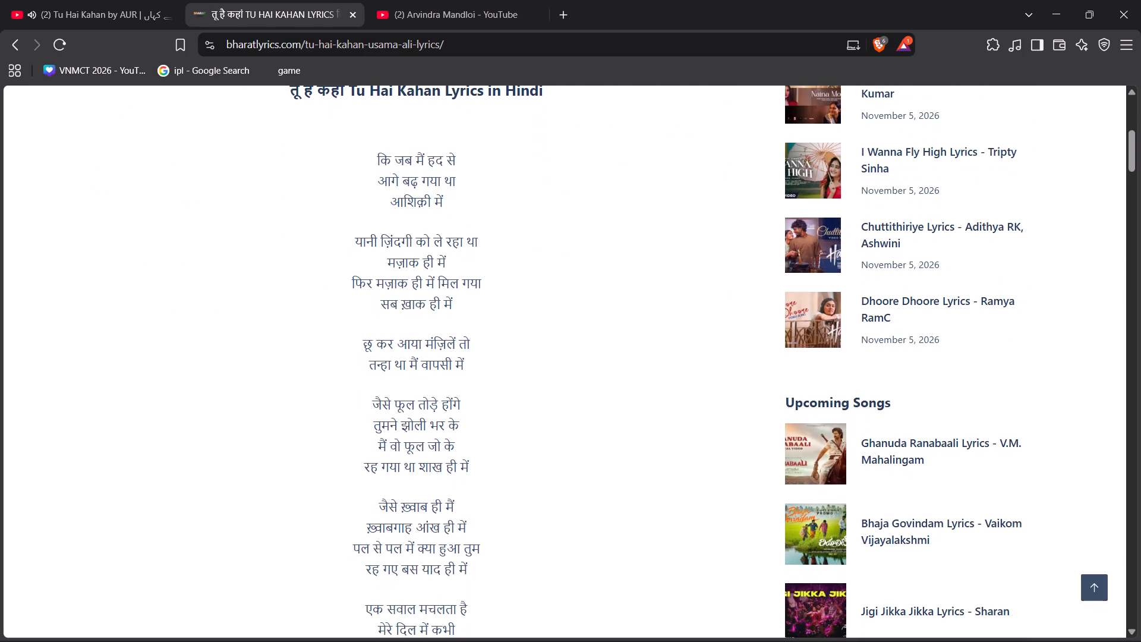
{"action": "scroll", "coordinate": [267, 317], "scroll_direction": "right", "scroll_amount": 2}
{"action": "scroll", "coordinate": [267, 317], "scroll_direction": "down", "scroll_amount": 1}
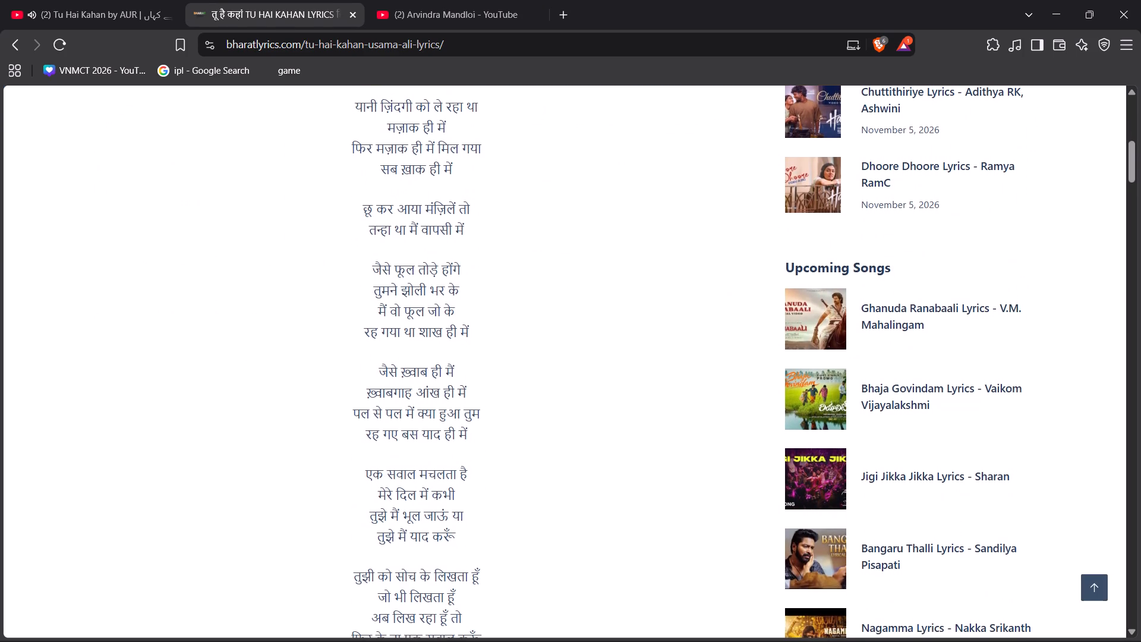
{"action": "scroll", "coordinate": [267, 317], "scroll_direction": "down", "scroll_amount": 1}
{"action": "scroll", "coordinate": [267, 317], "scroll_direction": "right", "scroll_amount": 1}
{"action": "scroll", "coordinate": [267, 317], "scroll_direction": "down", "scroll_amount": 2}
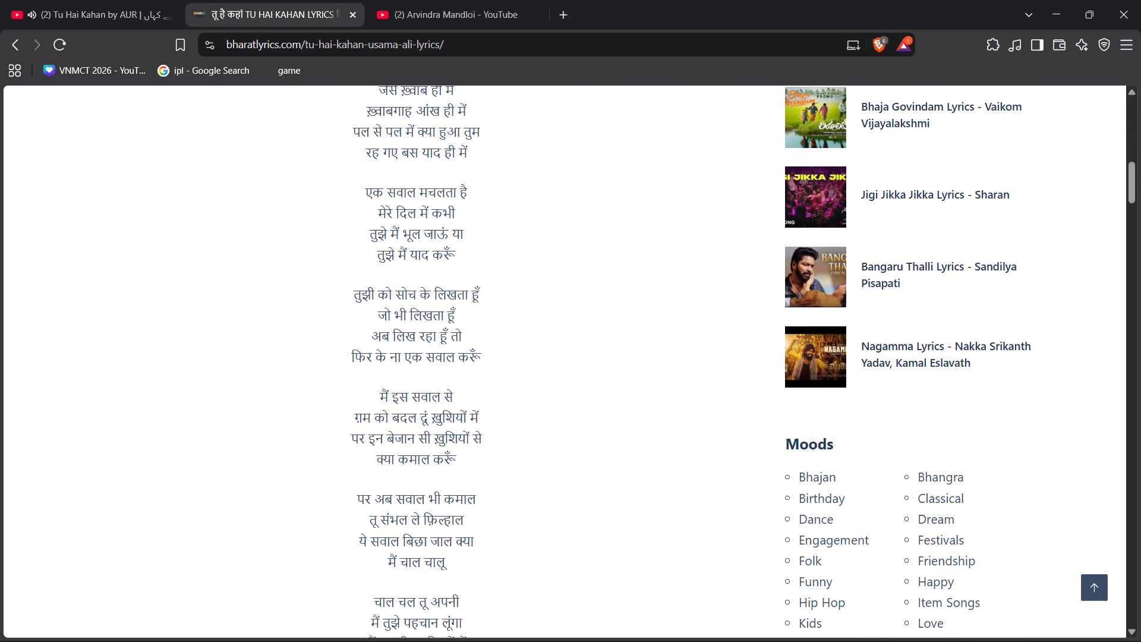
{"action": "scroll", "coordinate": [267, 317], "scroll_direction": "down", "scroll_amount": 1}
{"action": "scroll", "coordinate": [267, 317], "scroll_direction": "right", "scroll_amount": 3}
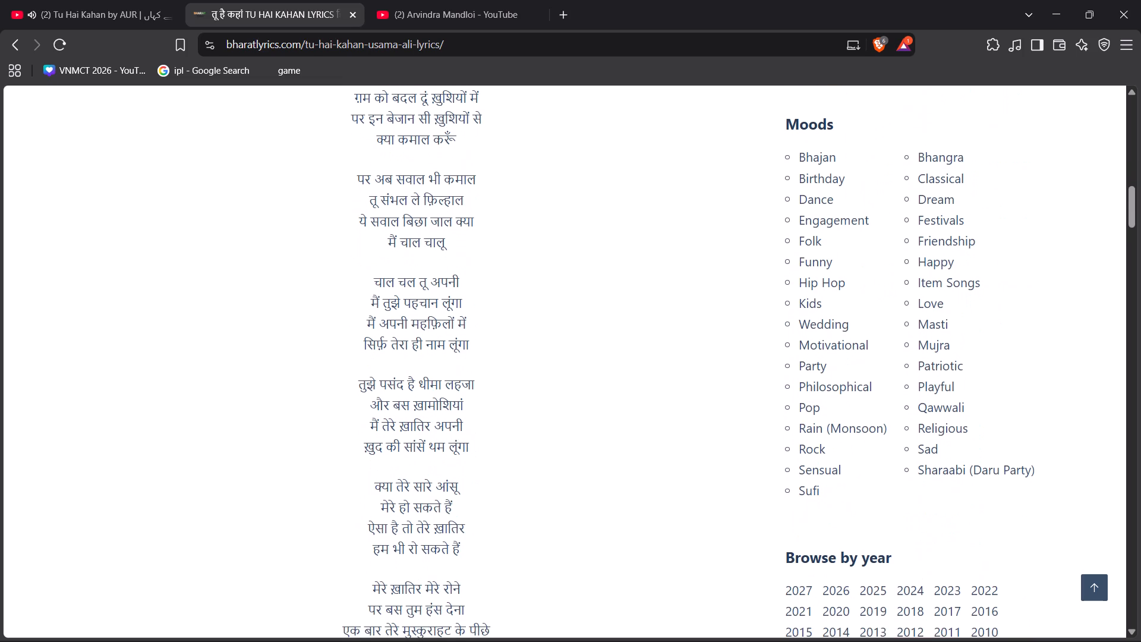
{"action": "scroll", "coordinate": [267, 317], "scroll_direction": "right", "scroll_amount": 2}
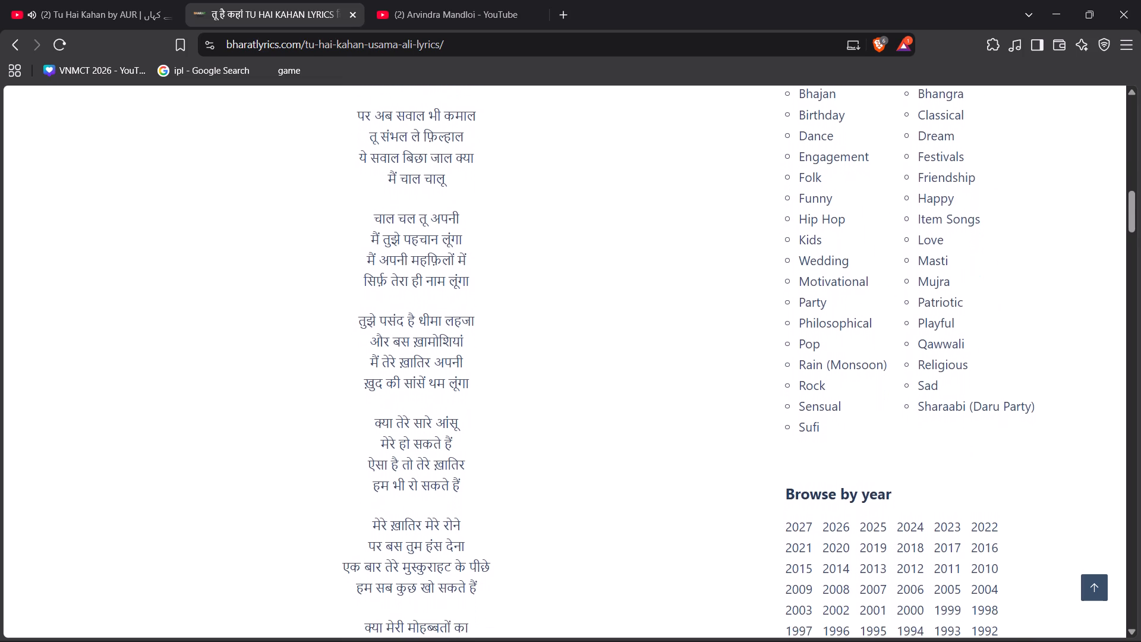
{"action": "scroll", "coordinate": [267, 317], "scroll_direction": "down", "scroll_amount": 2}
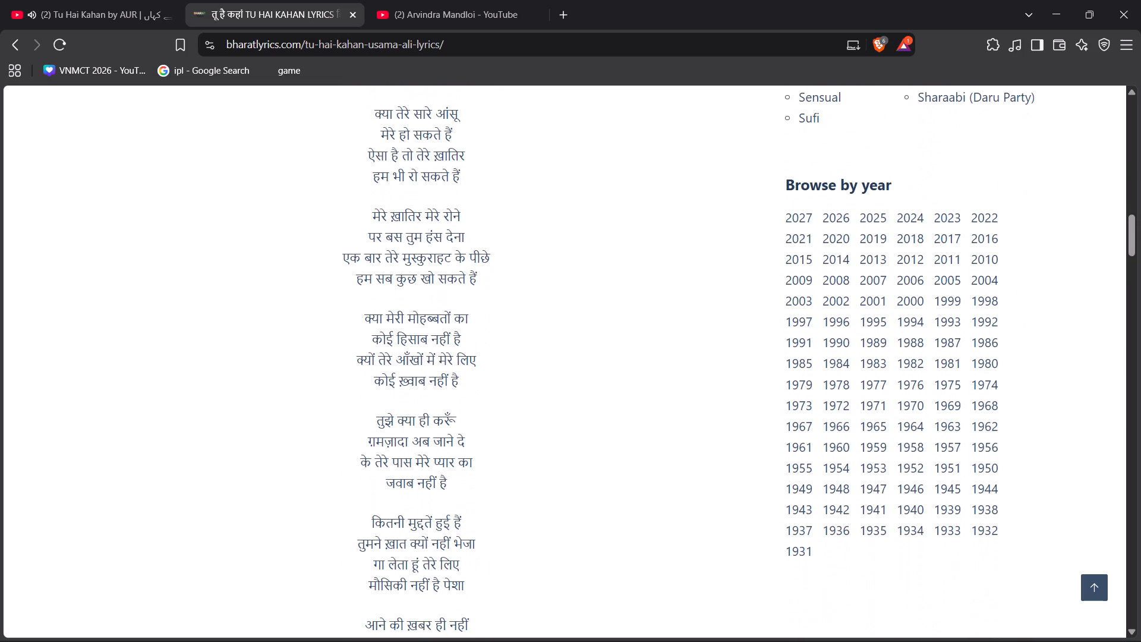
Check the line being sung in the music video, and look through the remaining Hindi verses on the Bharatlyrics page.
{"action": "left_click", "coordinate": [42, 0]}
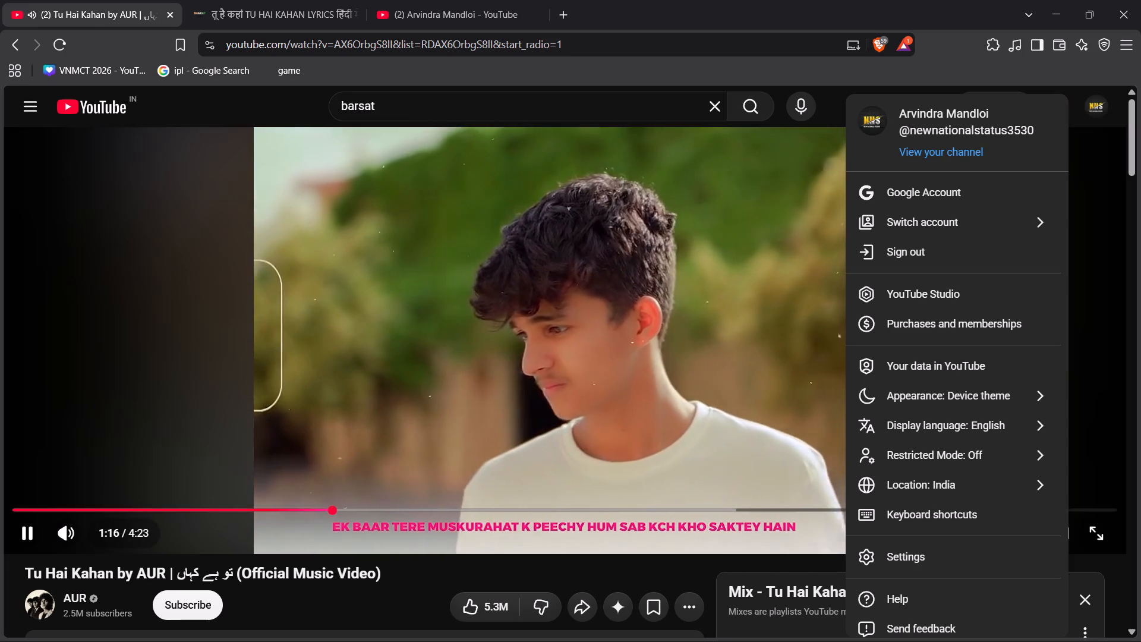
{"action": "left_click", "coordinate": [311, 0]}
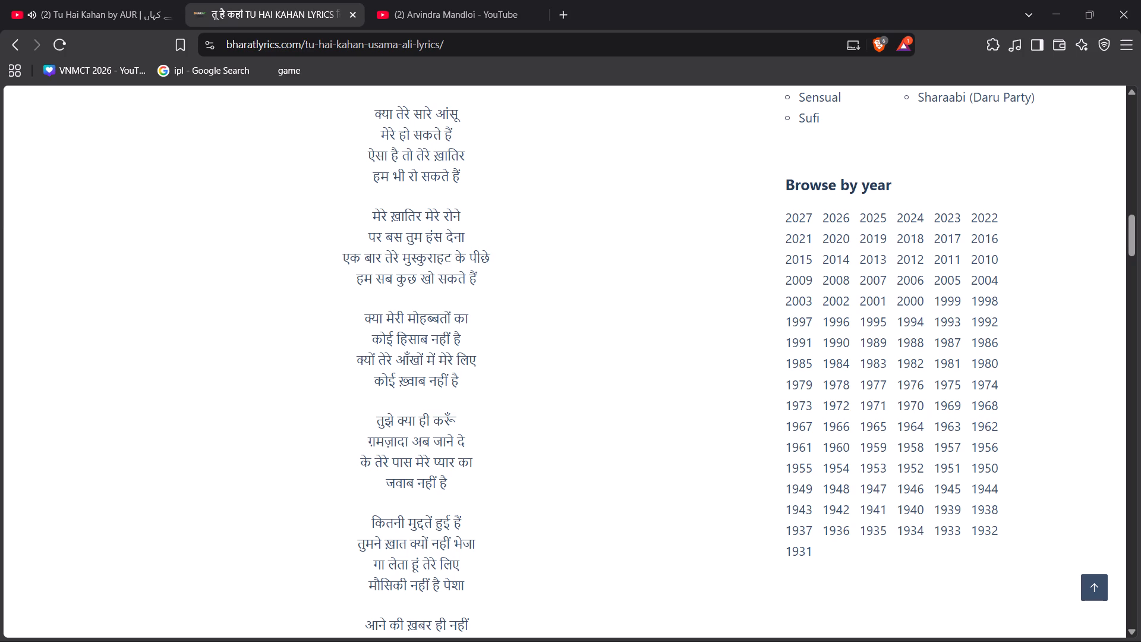
{"action": "scroll", "coordinate": [307, 253], "scroll_direction": "down", "scroll_amount": 5}
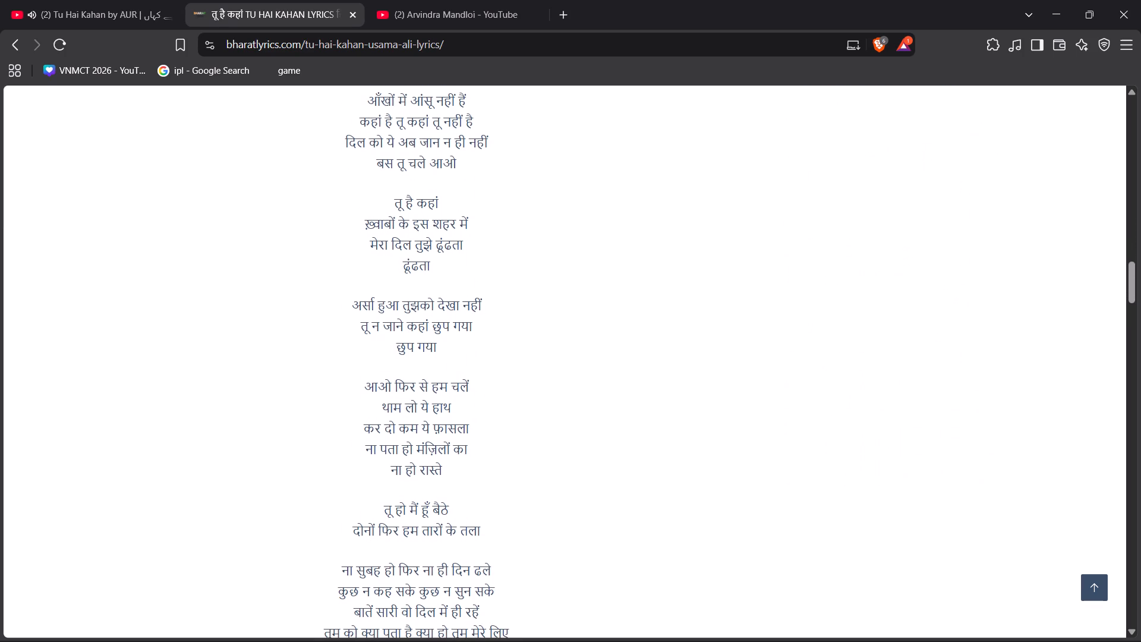
{"action": "scroll", "coordinate": [307, 253], "scroll_direction": "down", "scroll_amount": 3}
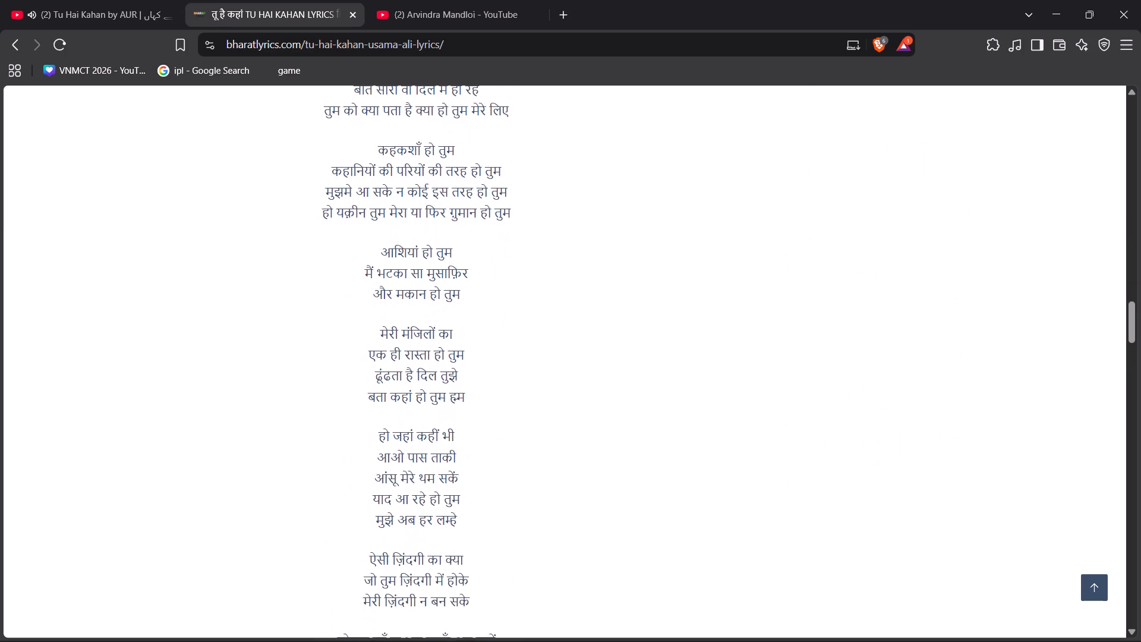
{"action": "scroll", "coordinate": [307, 253], "scroll_direction": "down", "scroll_amount": 1}
{"action": "scroll", "coordinate": [307, 253], "scroll_direction": "up", "scroll_amount": 10}
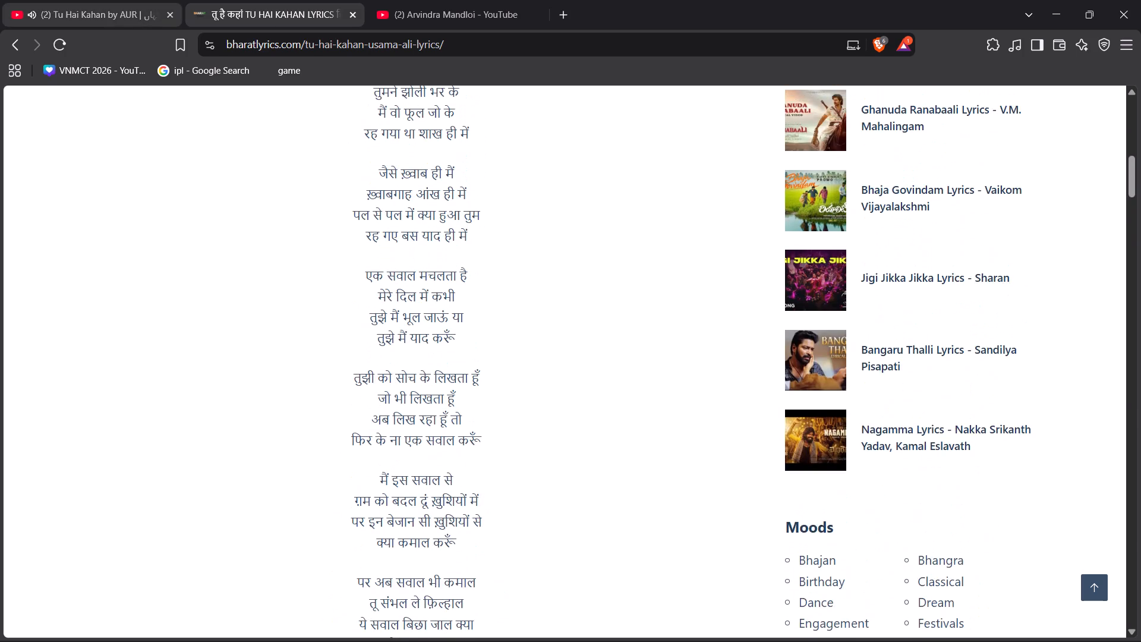
Briefly check the music video again, and reread the Hindi lyrics from the early verses down to "तुझे पसंद है धीमा लहजा".
{"action": "left_click", "coordinate": [61, 0]}
{"action": "left_click", "coordinate": [215, 0]}
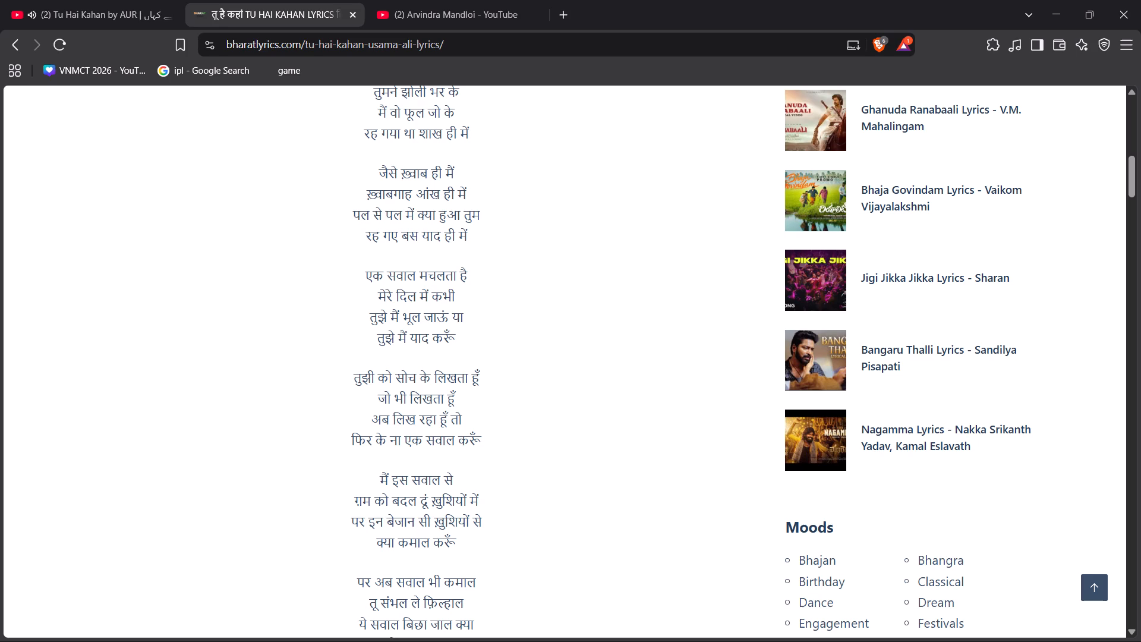
{"action": "scroll", "coordinate": [284, 369], "scroll_direction": "down", "scroll_amount": 1}
{"action": "scroll", "coordinate": [284, 369], "scroll_direction": "right", "scroll_amount": 1}
{"action": "scroll", "coordinate": [284, 369], "scroll_direction": "down", "scroll_amount": 1}
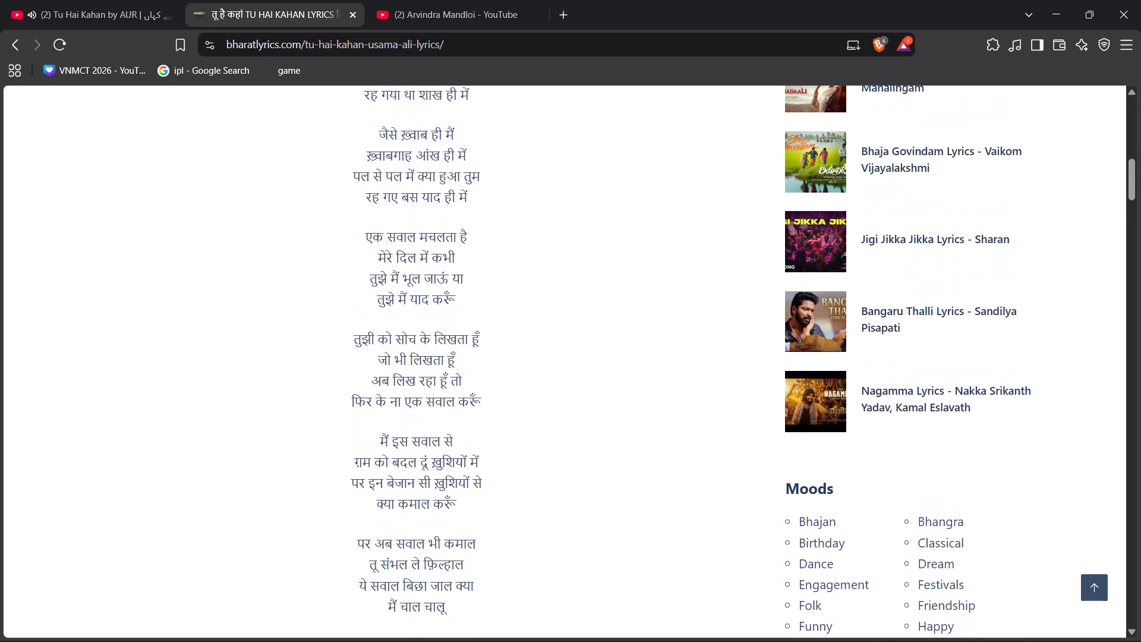
{"action": "scroll", "coordinate": [284, 369], "scroll_direction": "down", "scroll_amount": 1}
{"action": "scroll", "coordinate": [284, 369], "scroll_direction": "right", "scroll_amount": 1}
{"action": "scroll", "coordinate": [284, 369], "scroll_direction": "down", "scroll_amount": 1}
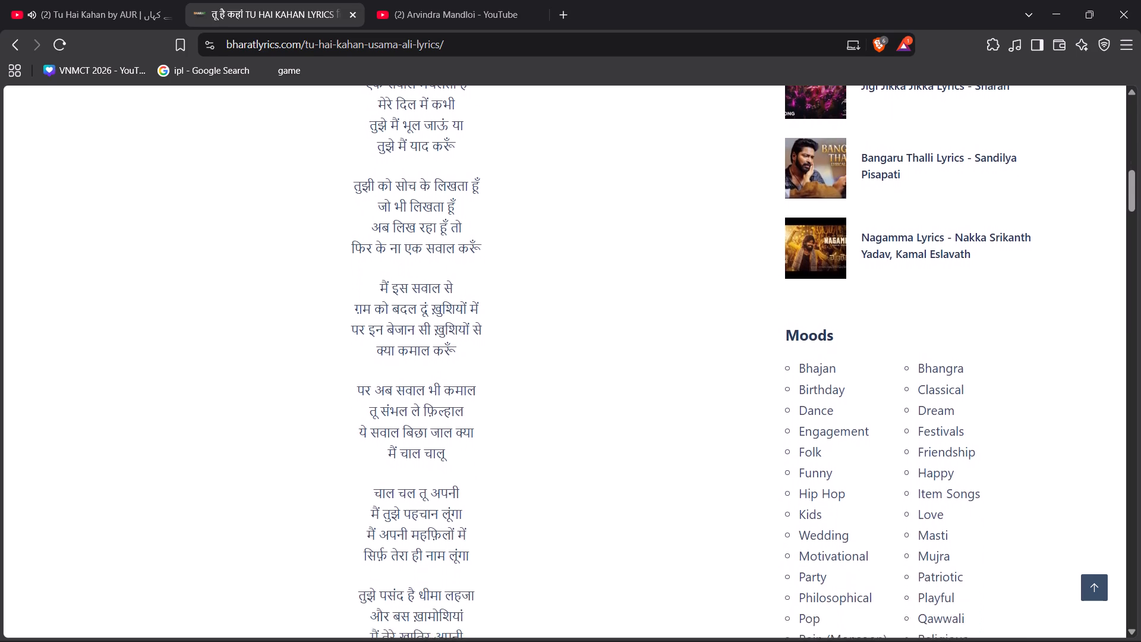
{"action": "scroll", "coordinate": [284, 369], "scroll_direction": "down", "scroll_amount": 4}
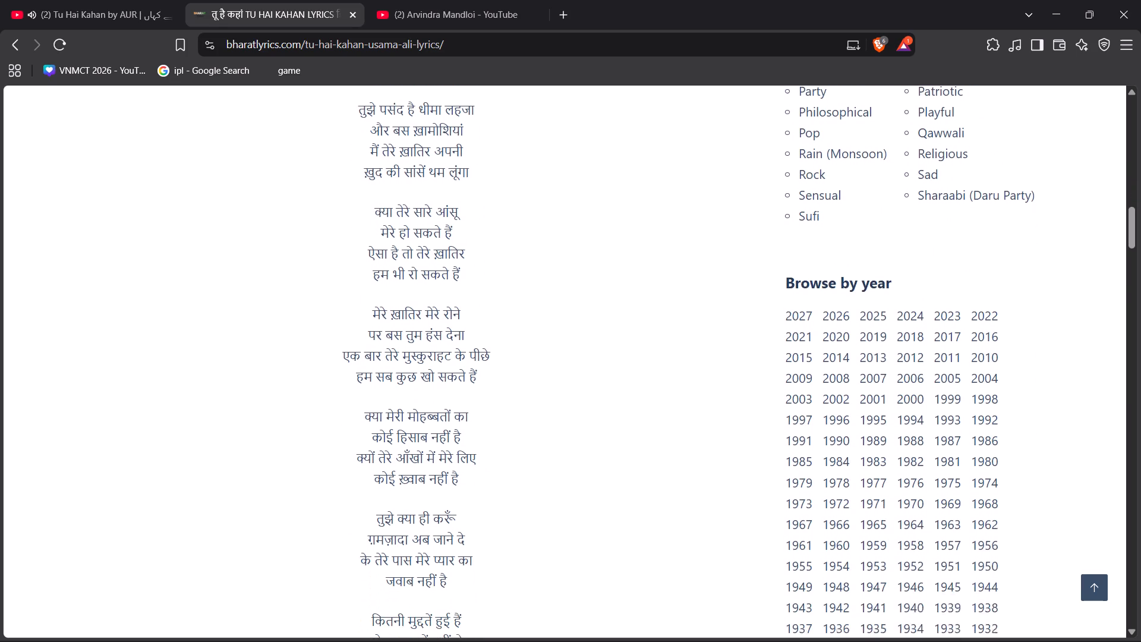
Go back to the early Hindi verses and look through the lyrics down to the closing "तू है कहां" chorus.
{"action": "scroll", "coordinate": [284, 369], "scroll_direction": "up", "scroll_amount": 5}
{"action": "scroll", "coordinate": [284, 369], "scroll_direction": "right", "scroll_amount": 1}
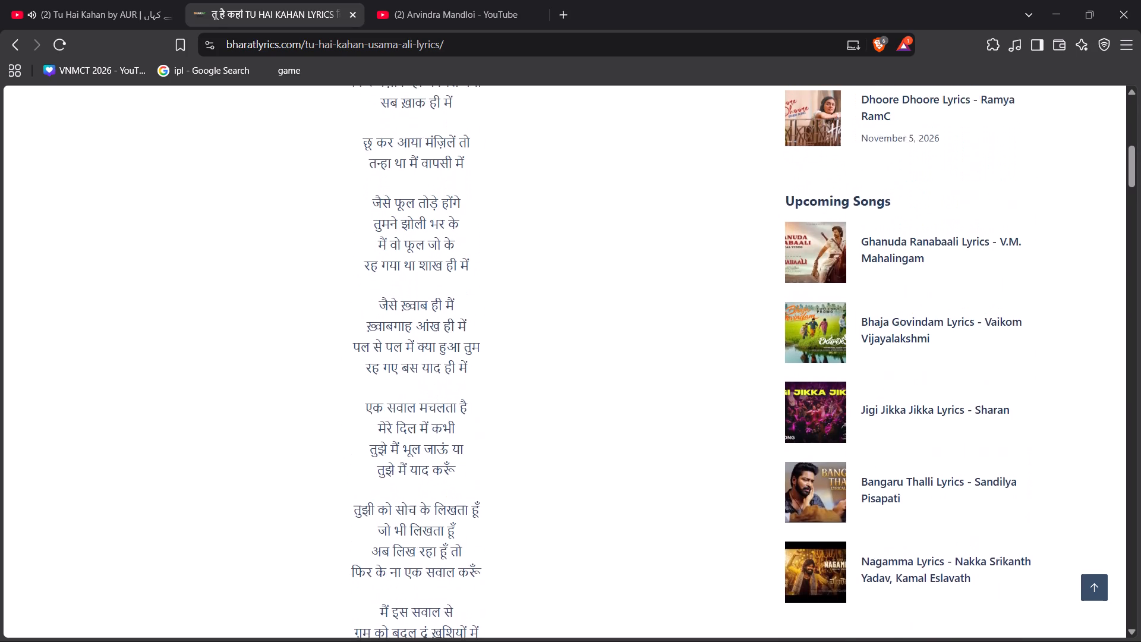
{"action": "scroll", "coordinate": [284, 369], "scroll_direction": "right", "scroll_amount": 1}
{"action": "scroll", "coordinate": [284, 369], "scroll_direction": "down", "scroll_amount": 1}
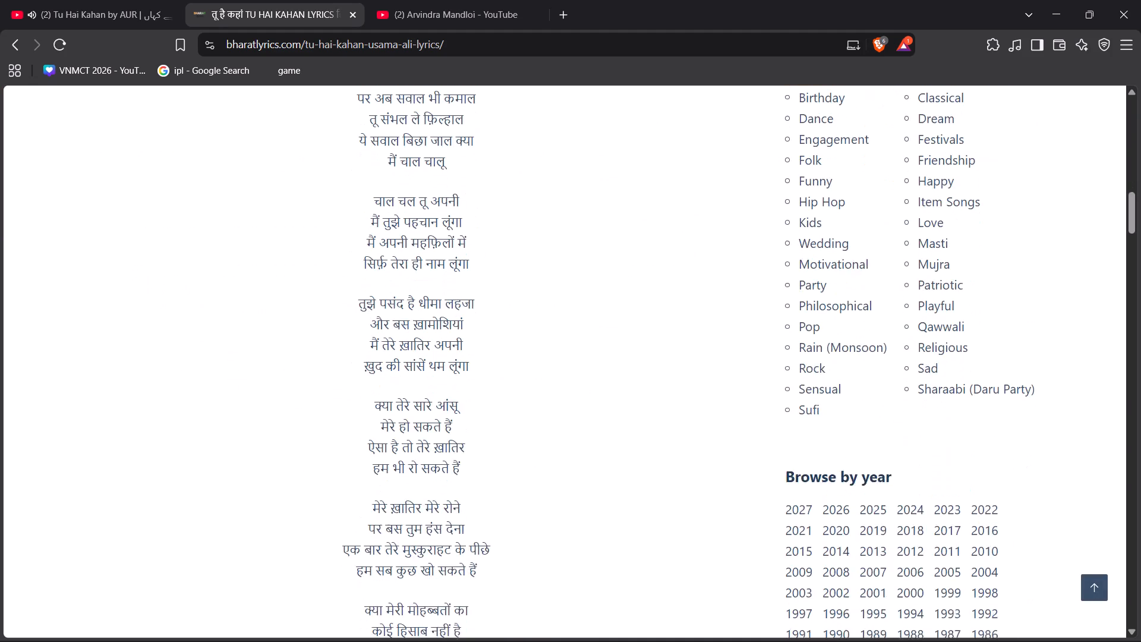
{"action": "scroll", "coordinate": [284, 369], "scroll_direction": "down", "scroll_amount": 3}
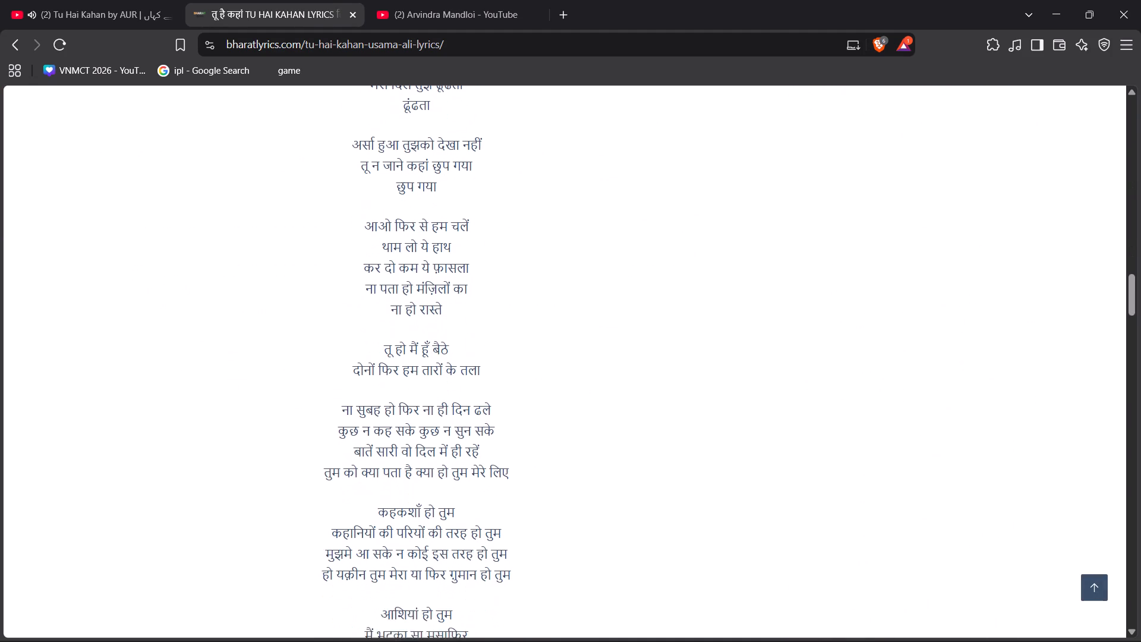
{"action": "scroll", "coordinate": [284, 369], "scroll_direction": "down", "scroll_amount": 3}
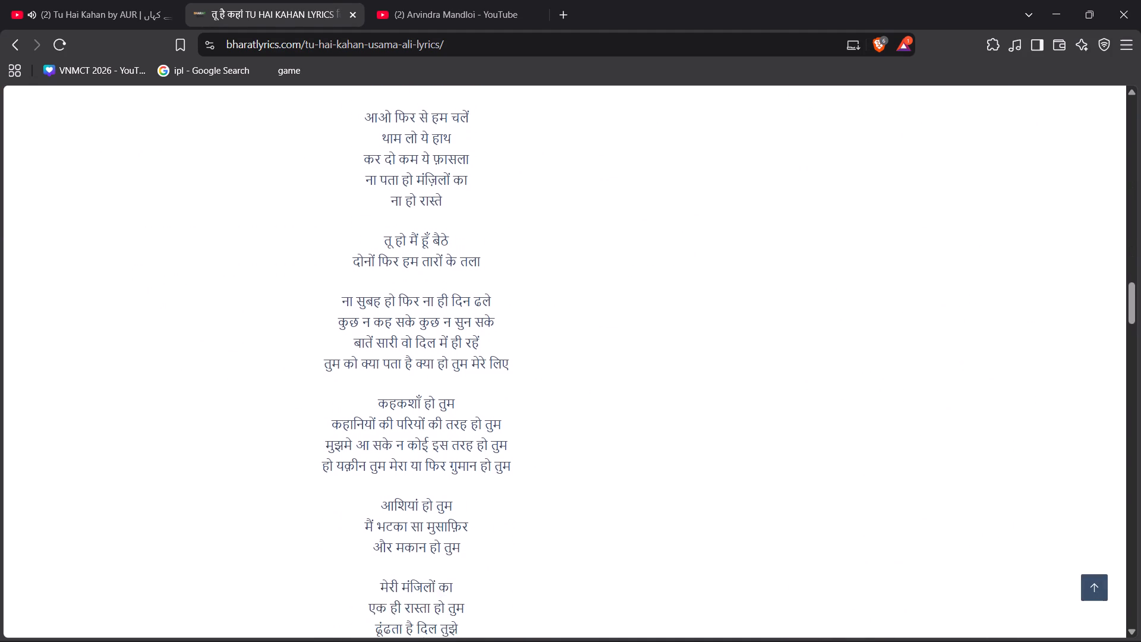
{"action": "scroll", "coordinate": [284, 369], "scroll_direction": "down", "scroll_amount": 5}
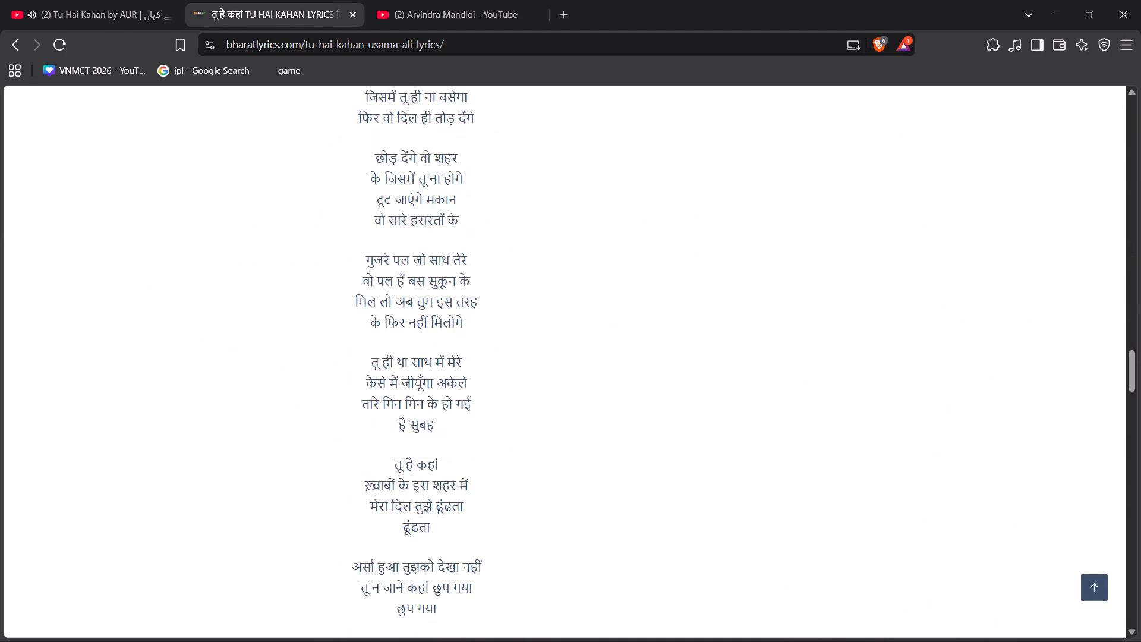
{"action": "scroll", "coordinate": [284, 369], "scroll_direction": "down", "scroll_amount": 2}
Return to the middle verses and follow the Hindi lyrics down past the first "तू है कहां" chorus.
{"action": "scroll", "coordinate": [284, 369], "scroll_direction": "up", "scroll_amount": 5}
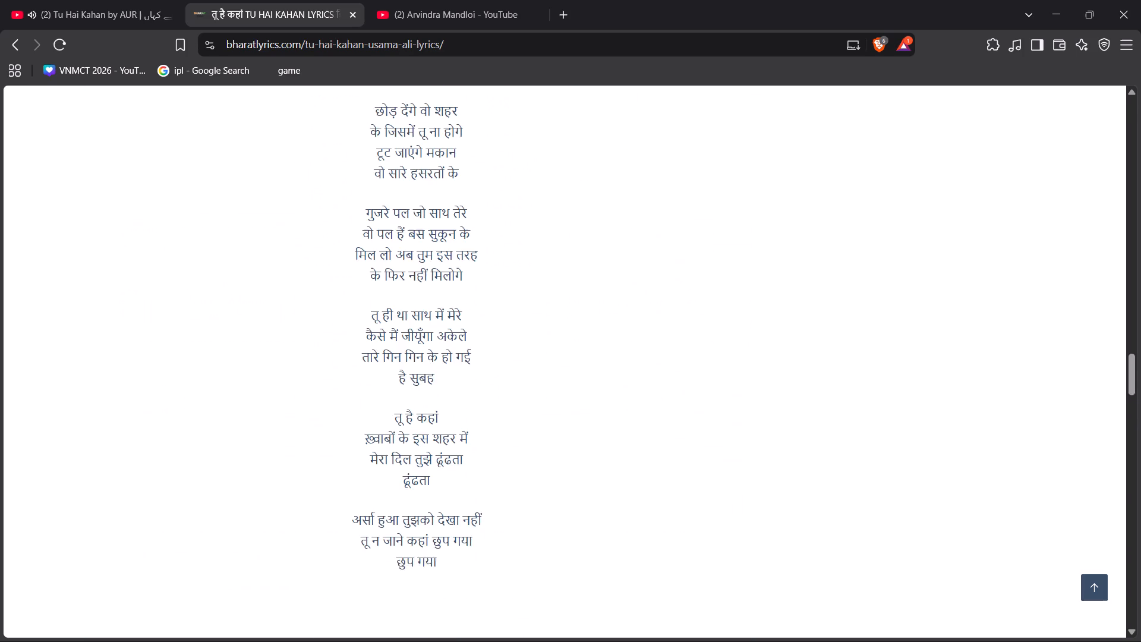
{"action": "scroll", "coordinate": [284, 369], "scroll_direction": "down", "scroll_amount": 1}
{"action": "scroll", "coordinate": [284, 369], "scroll_direction": "up", "scroll_amount": 5}
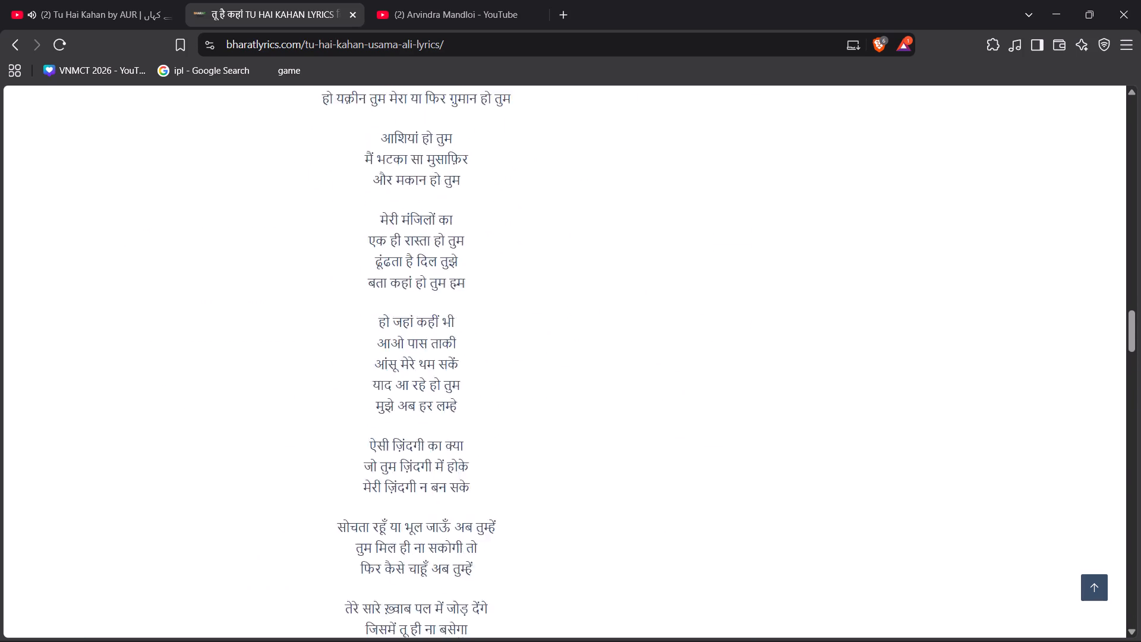
{"action": "scroll", "coordinate": [284, 369], "scroll_direction": "up", "scroll_amount": 4}
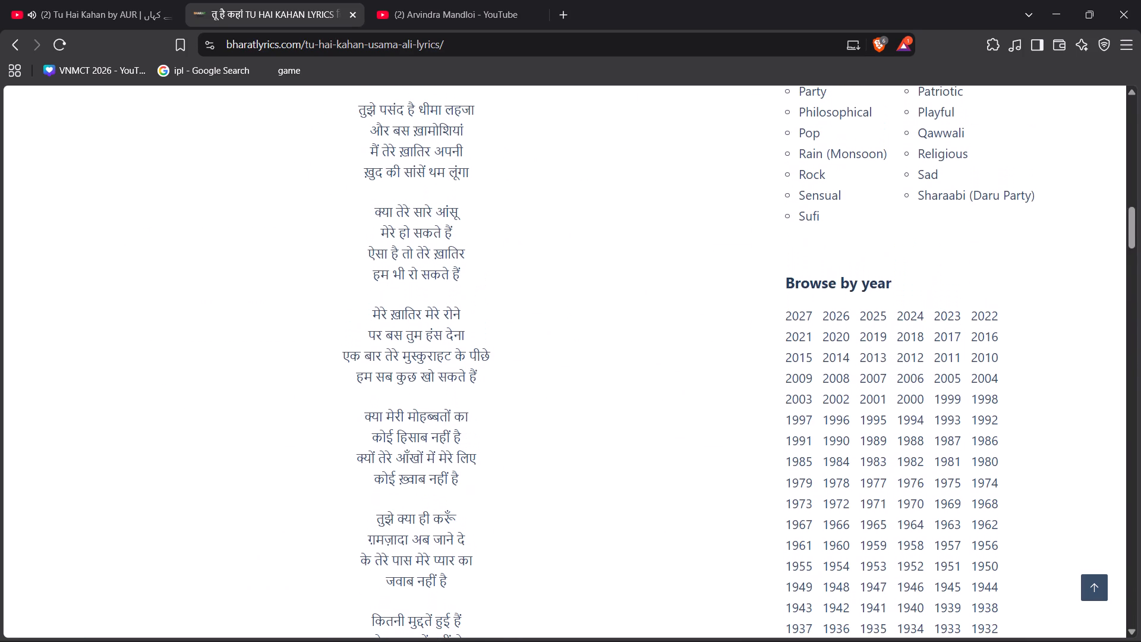
{"action": "scroll", "coordinate": [284, 369], "scroll_direction": "down", "scroll_amount": 2}
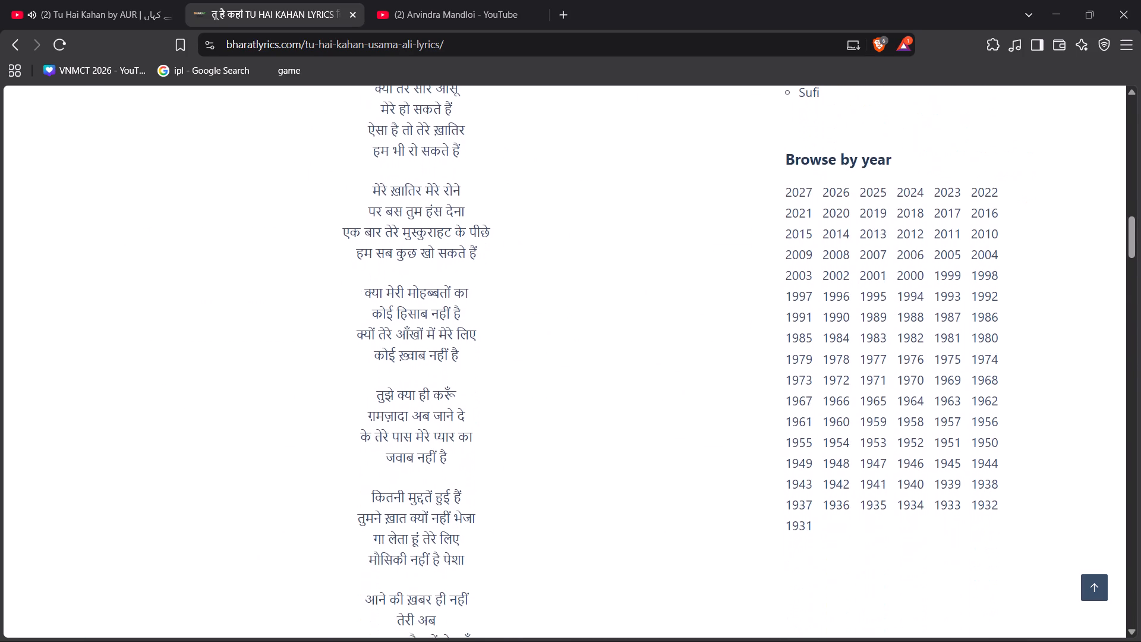
{"action": "scroll", "coordinate": [284, 369], "scroll_direction": "down", "scroll_amount": 3}
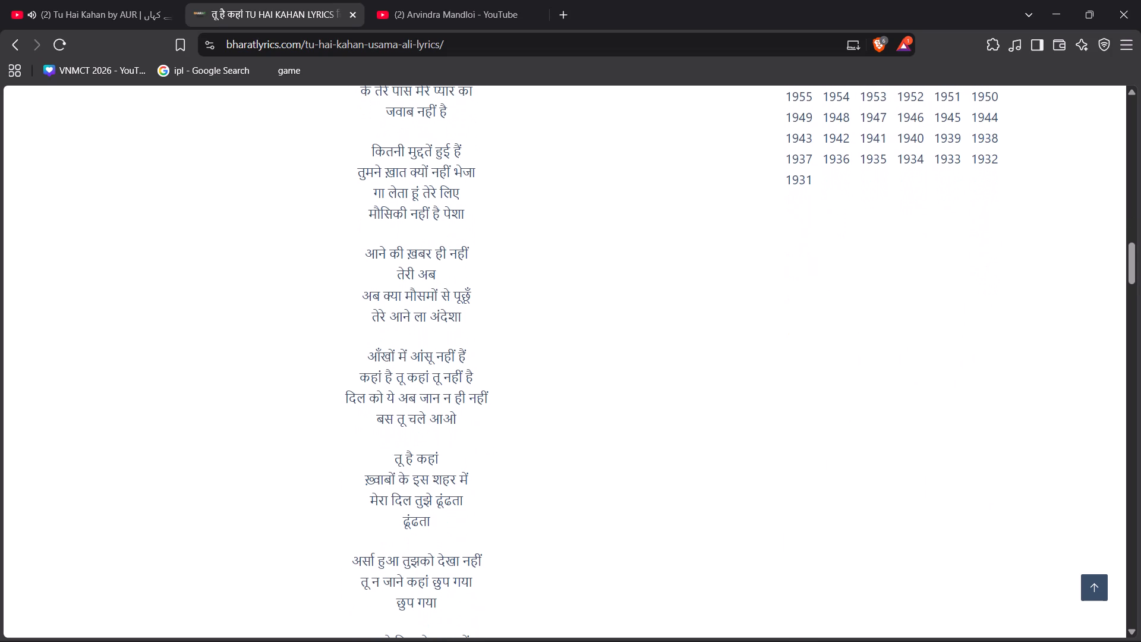
{"action": "scroll", "coordinate": [284, 369], "scroll_direction": "down", "scroll_amount": 1}
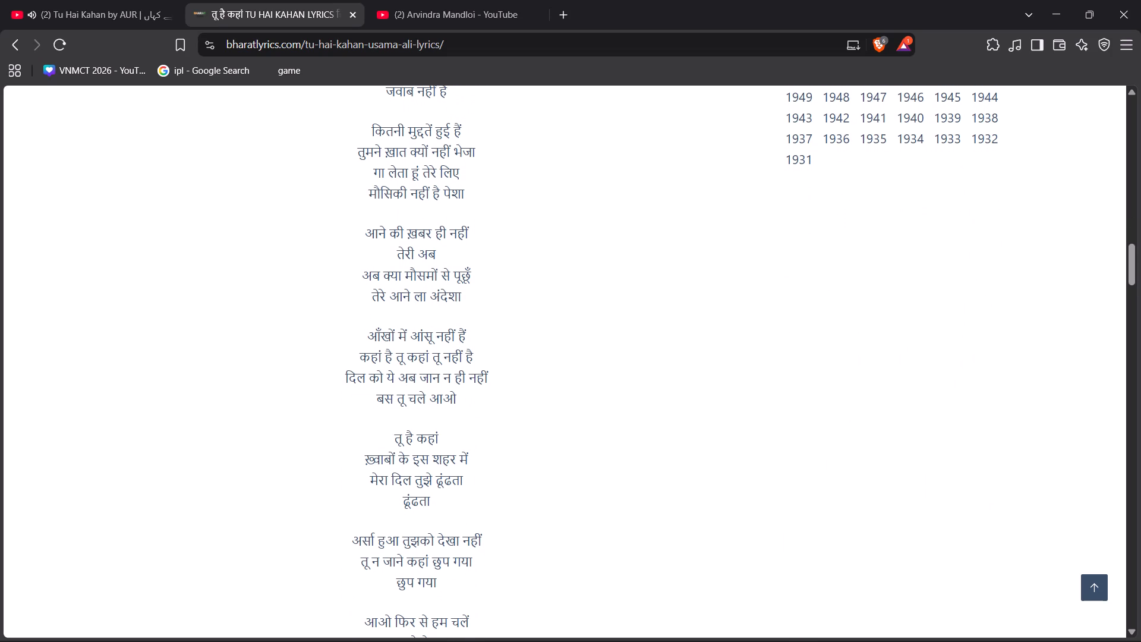
{"action": "scroll", "coordinate": [284, 369], "scroll_direction": "down", "scroll_amount": 4}
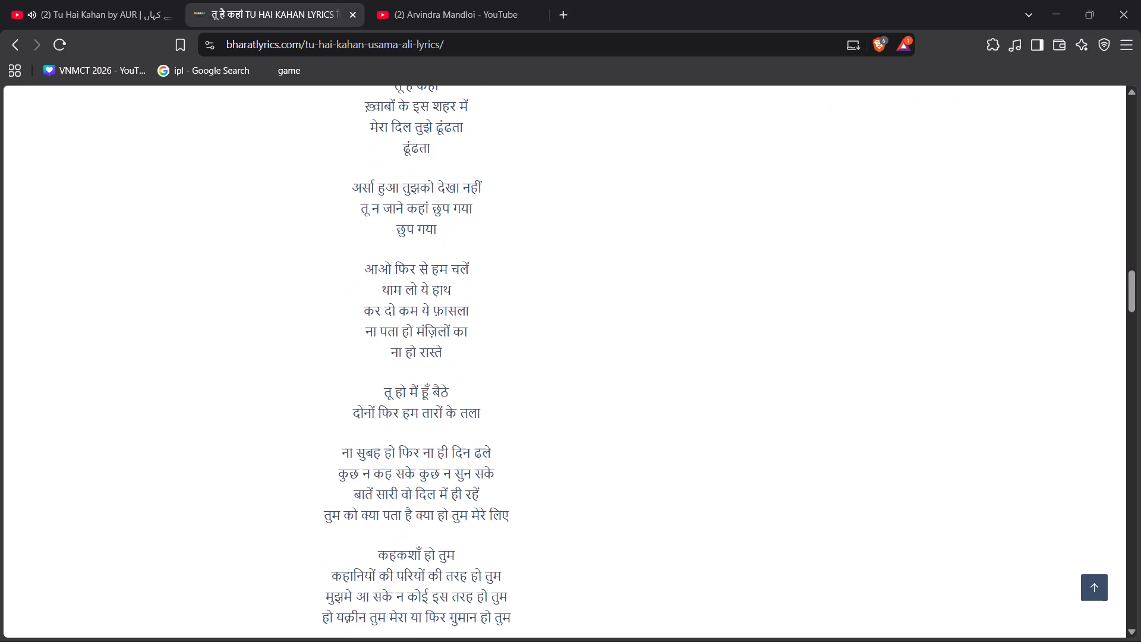
Look through the Hindi lyrics from the first "तू है कहां" chorus down to the verses before the closing chorus.
{"action": "scroll", "coordinate": [284, 369], "scroll_direction": "down", "scroll_amount": 5}
{"action": "scroll", "coordinate": [284, 369], "scroll_direction": "up", "scroll_amount": 4}
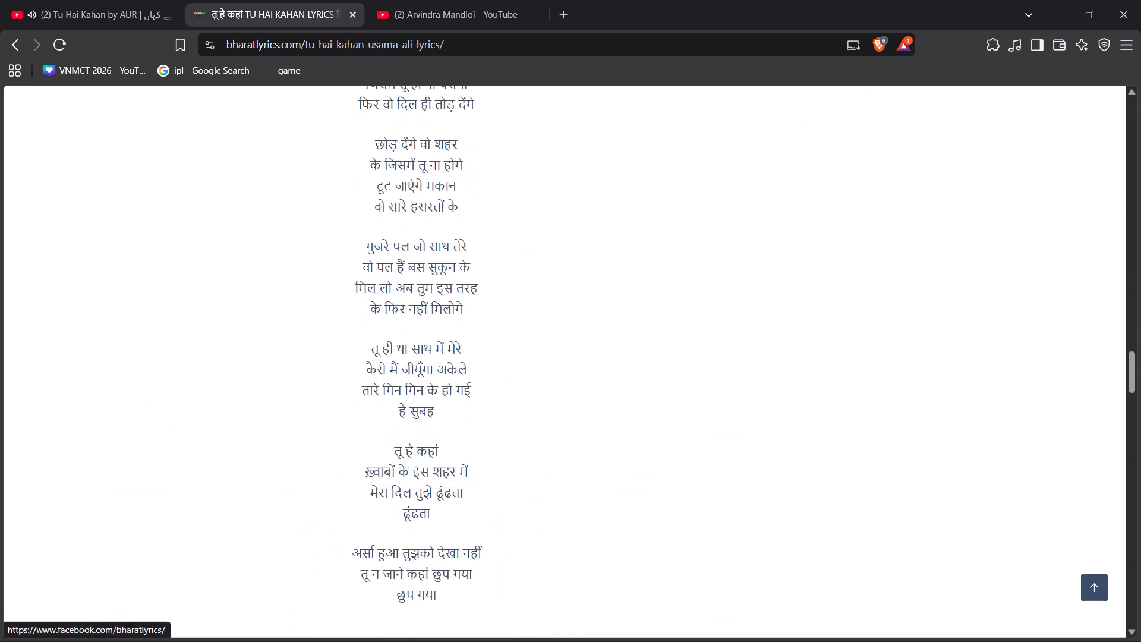
{"action": "scroll", "coordinate": [284, 369], "scroll_direction": "up", "scroll_amount": 8}
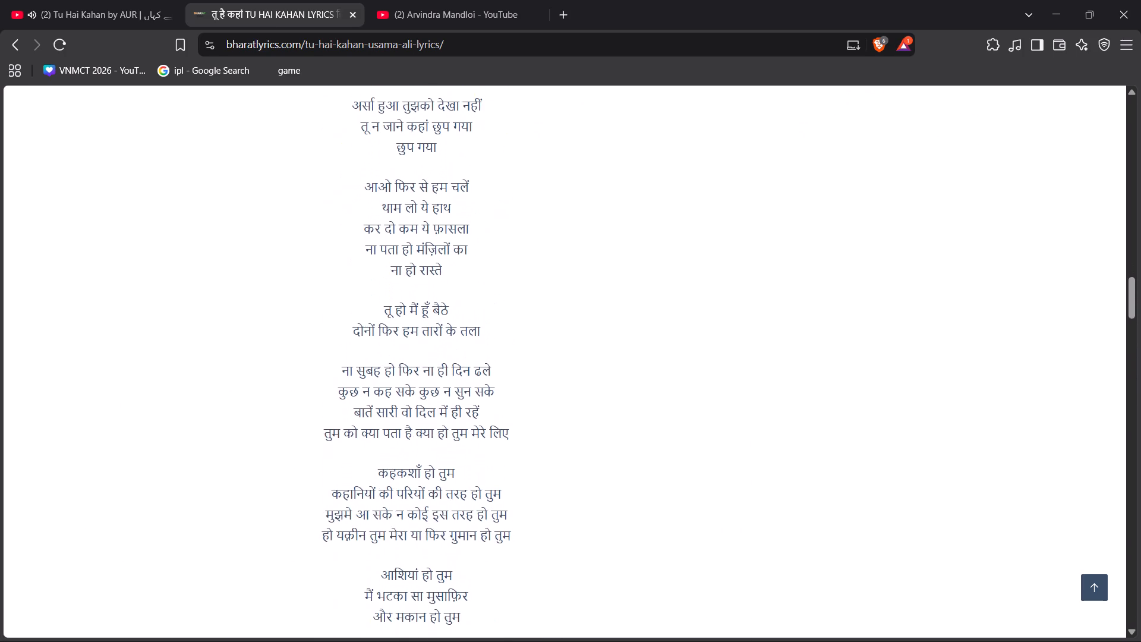
{"action": "scroll", "coordinate": [284, 369], "scroll_direction": "right", "scroll_amount": 1}
{"action": "scroll", "coordinate": [284, 369], "scroll_direction": "down", "scroll_amount": 1}
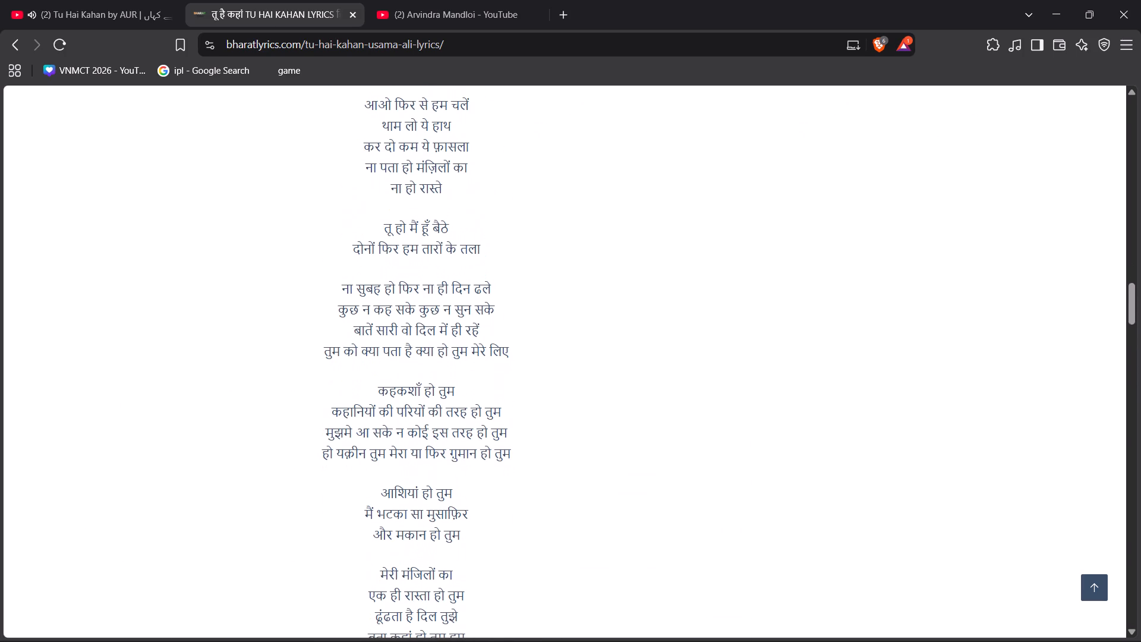
{"action": "scroll", "coordinate": [284, 369], "scroll_direction": "down", "scroll_amount": 3}
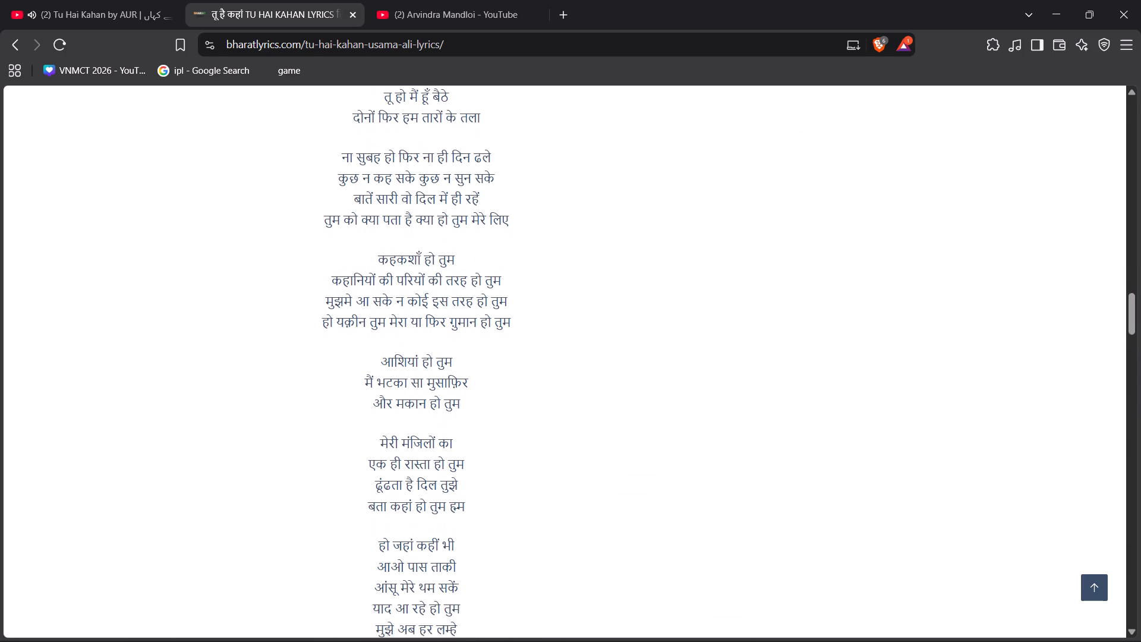
{"action": "scroll", "coordinate": [284, 369], "scroll_direction": "down", "scroll_amount": 4}
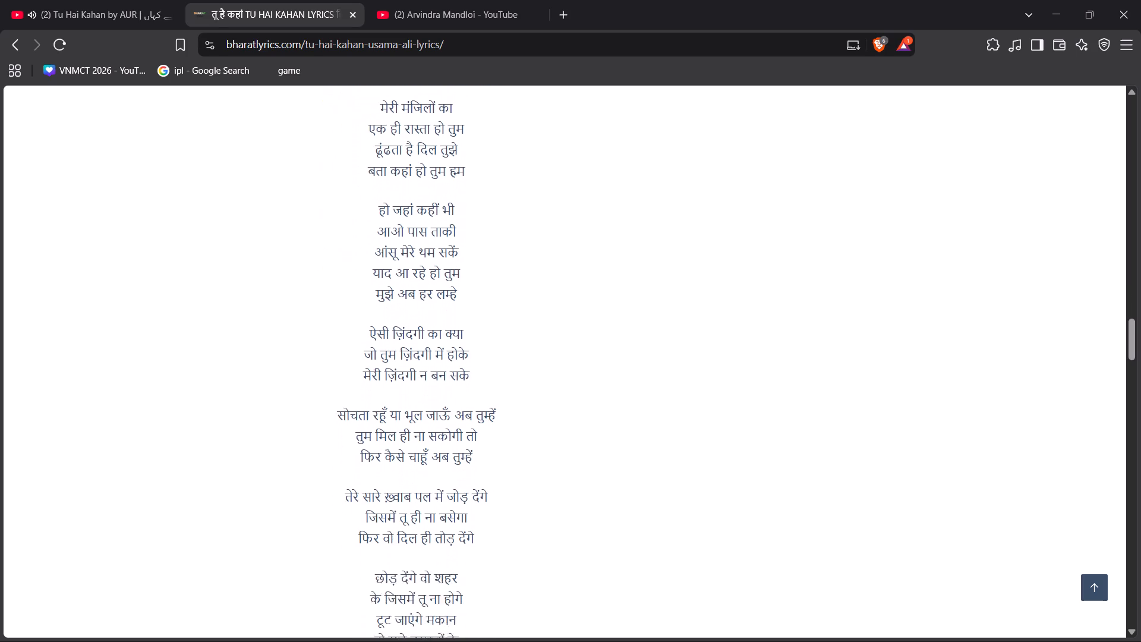
{"action": "scroll", "coordinate": [284, 369], "scroll_direction": "down", "scroll_amount": 1}
Go back to "तुझे पसंद है धीमा लहजा" and follow the Hindi lyrics down past the first "तू है कहां" chorus.
{"action": "scroll", "coordinate": [284, 369], "scroll_direction": "up", "scroll_amount": 11}
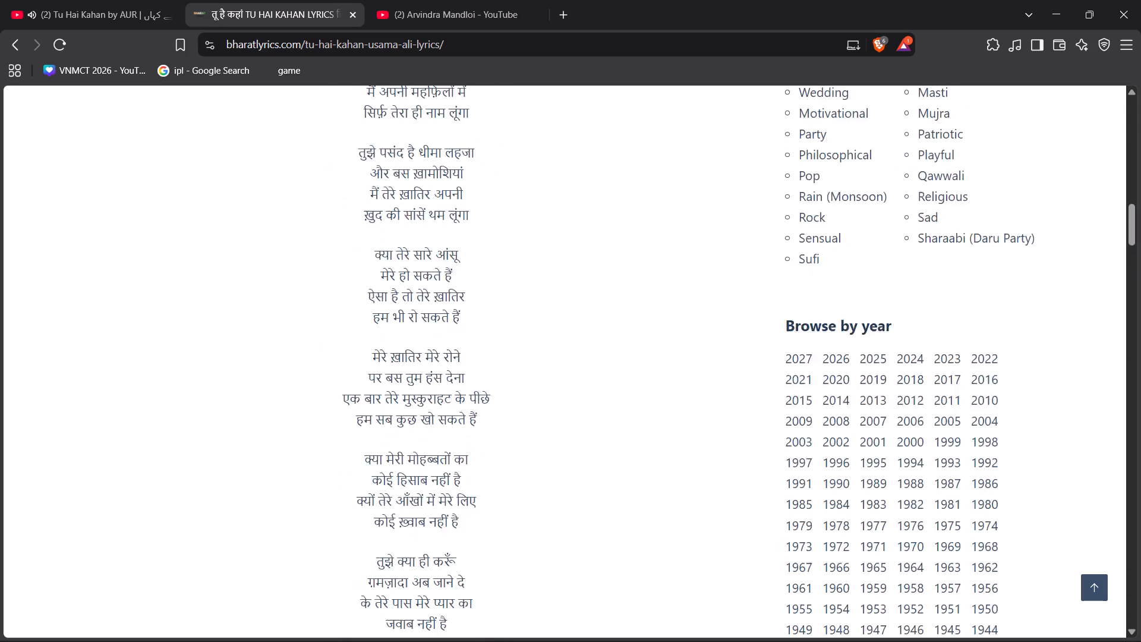
{"action": "scroll", "coordinate": [284, 369], "scroll_direction": "up", "scroll_amount": 1}
{"action": "scroll", "coordinate": [284, 369], "scroll_direction": "right", "scroll_amount": 1}
{"action": "scroll", "coordinate": [284, 369], "scroll_direction": "down", "scroll_amount": 1}
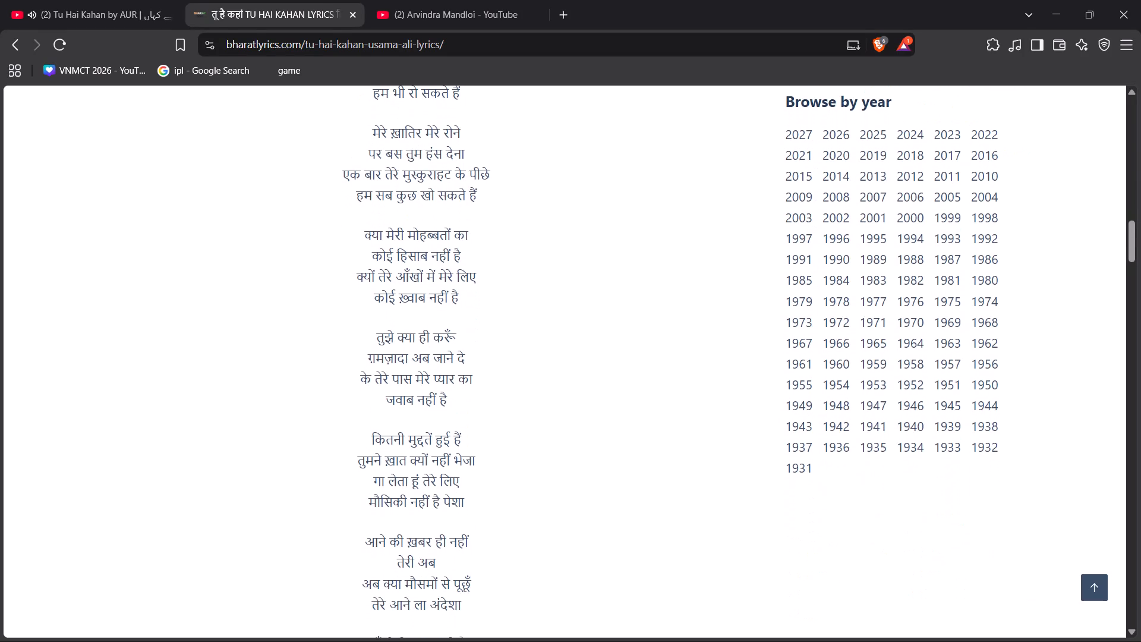
{"action": "scroll", "coordinate": [284, 369], "scroll_direction": "down", "scroll_amount": 5}
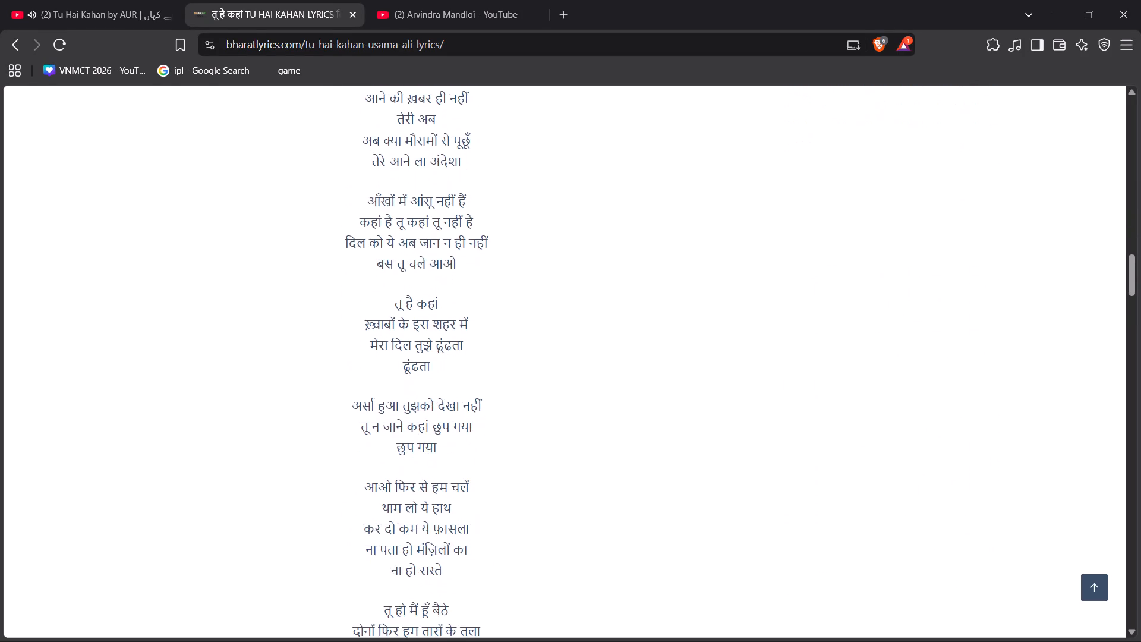
{"action": "scroll", "coordinate": [284, 369], "scroll_direction": "down", "scroll_amount": 1}
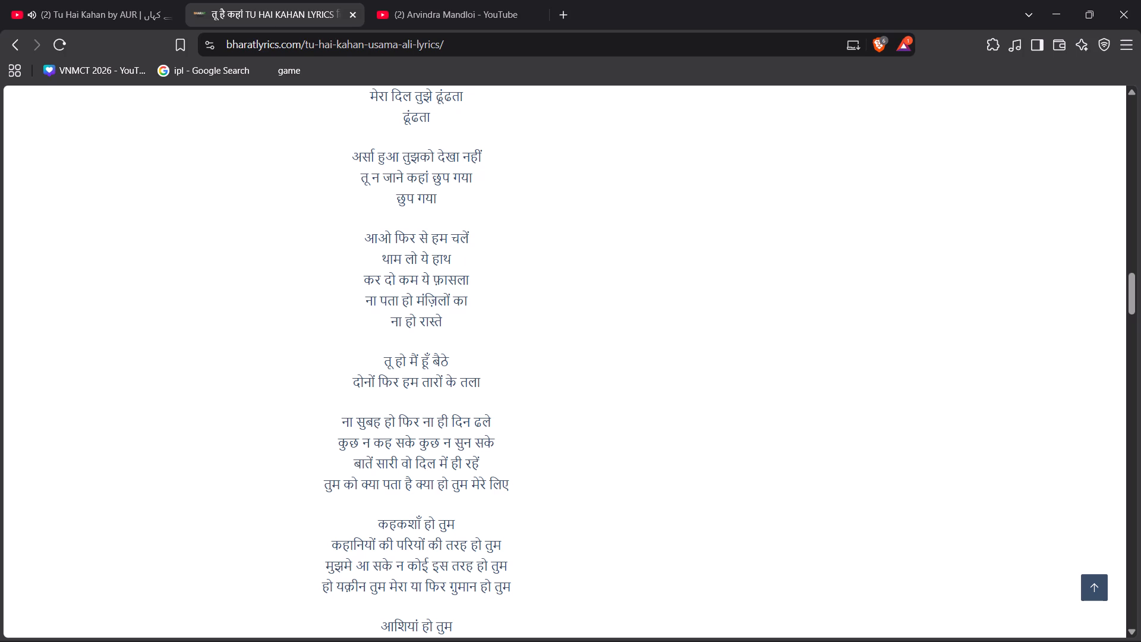
Highlight the opening Hindi verses from "कि जब मैं हद से" through "रह गए बस याद ही में".
{"action": "scroll", "coordinate": [285, 372], "scroll_direction": "up", "scroll_amount": 3}
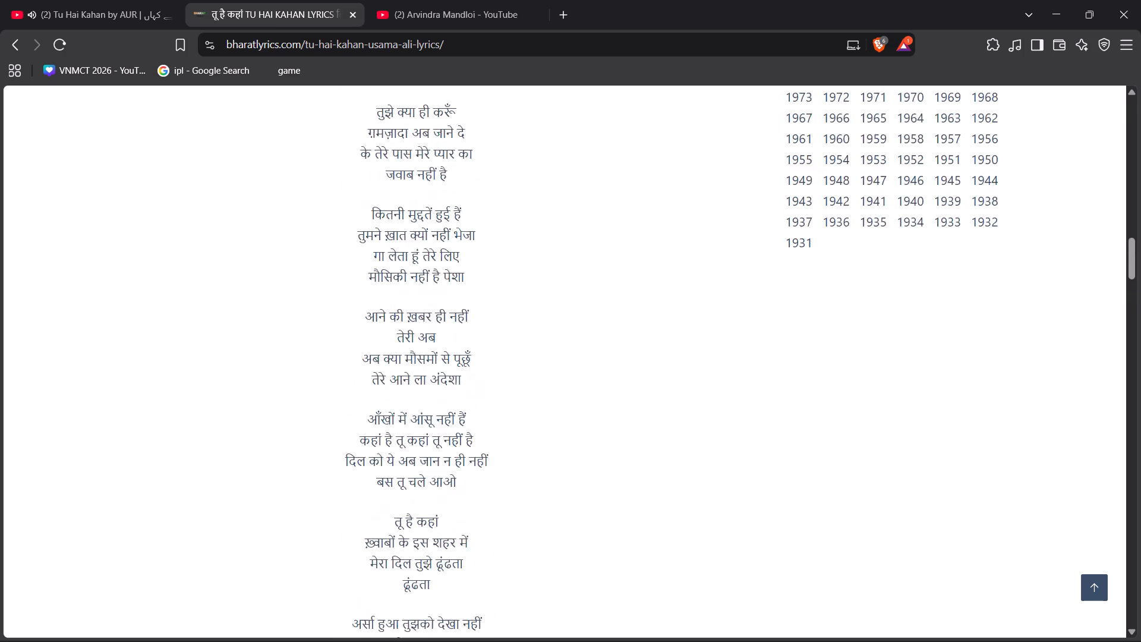
{"action": "scroll", "coordinate": [285, 372], "scroll_direction": "up", "scroll_amount": 7}
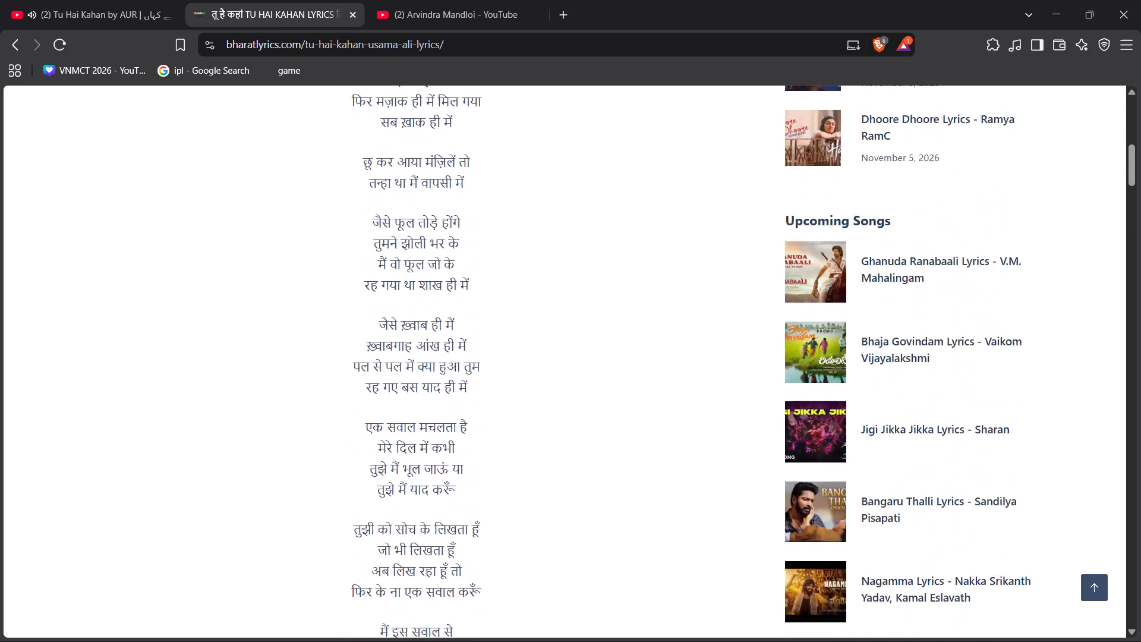
{"action": "scroll", "coordinate": [285, 372], "scroll_direction": "up", "scroll_amount": 1}
{"action": "scroll", "coordinate": [285, 372], "scroll_direction": "right", "scroll_amount": 1}
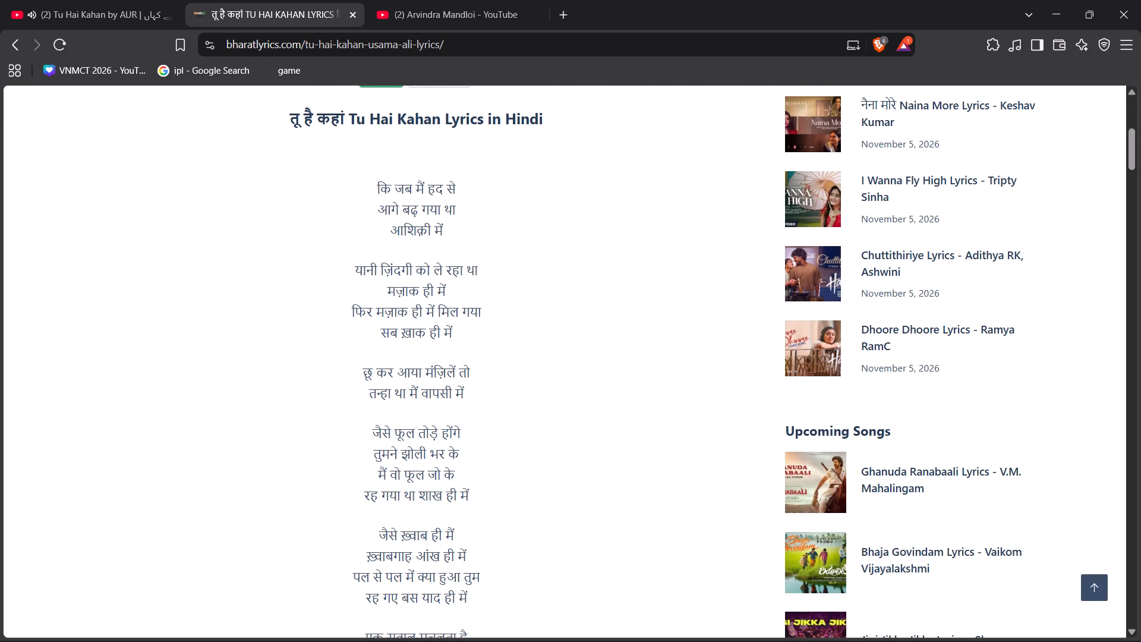
{"action": "left_click_drag", "start_coordinate": [373, 181], "coordinate": [433, 443]}
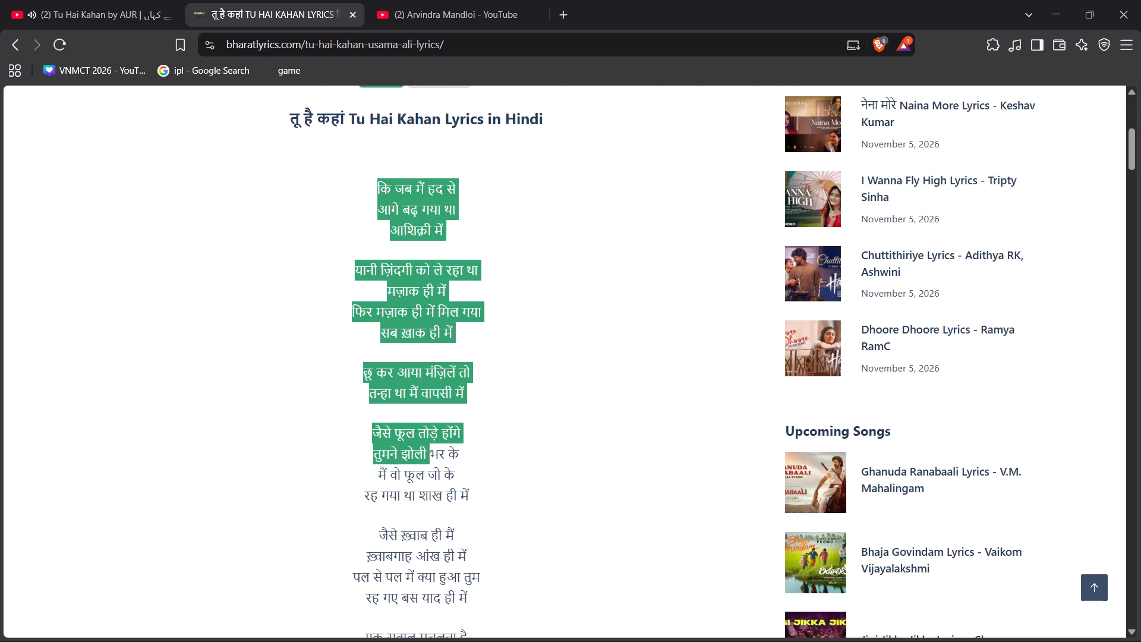
{"action": "left_click_drag", "start_coordinate": [433, 443], "coordinate": [456, 498]}
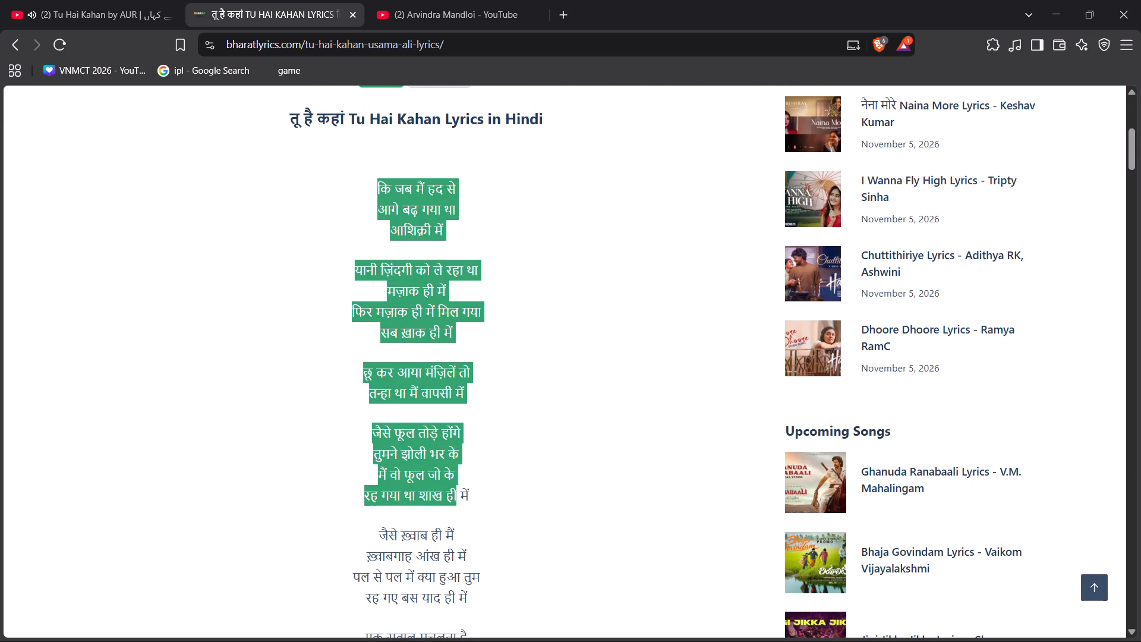
{"action": "left_click_drag", "start_coordinate": [456, 498], "coordinate": [483, 542]}
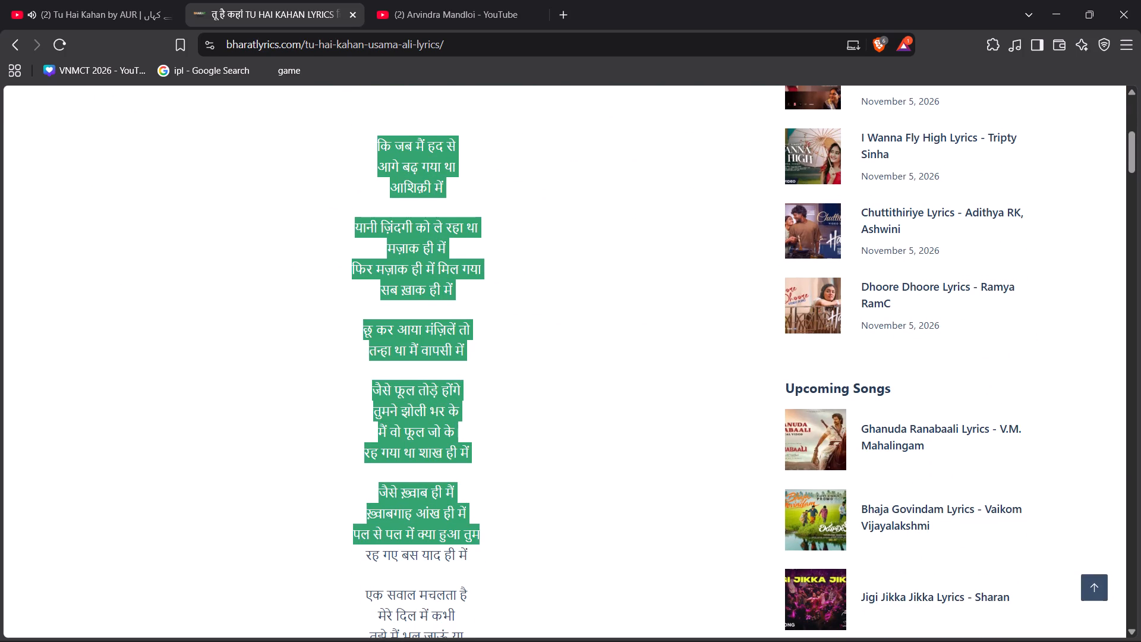
{"action": "left_click_drag", "start_coordinate": [483, 542], "coordinate": [487, 546]}
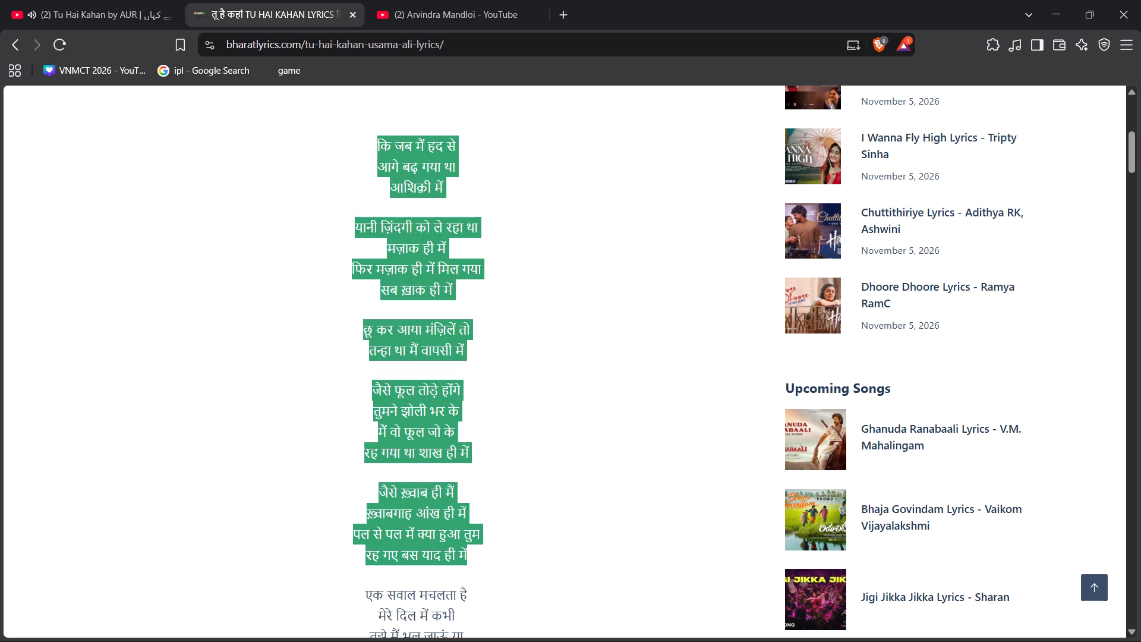
Reread the highlighted opening verses and look over the verses that follow, down to "तुझे पसंद है धीमा लहजा".
{"action": "scroll", "coordinate": [435, 392], "scroll_direction": "down", "scroll_amount": 1}
{"action": "scroll", "coordinate": [435, 392], "scroll_direction": "right", "scroll_amount": 1}
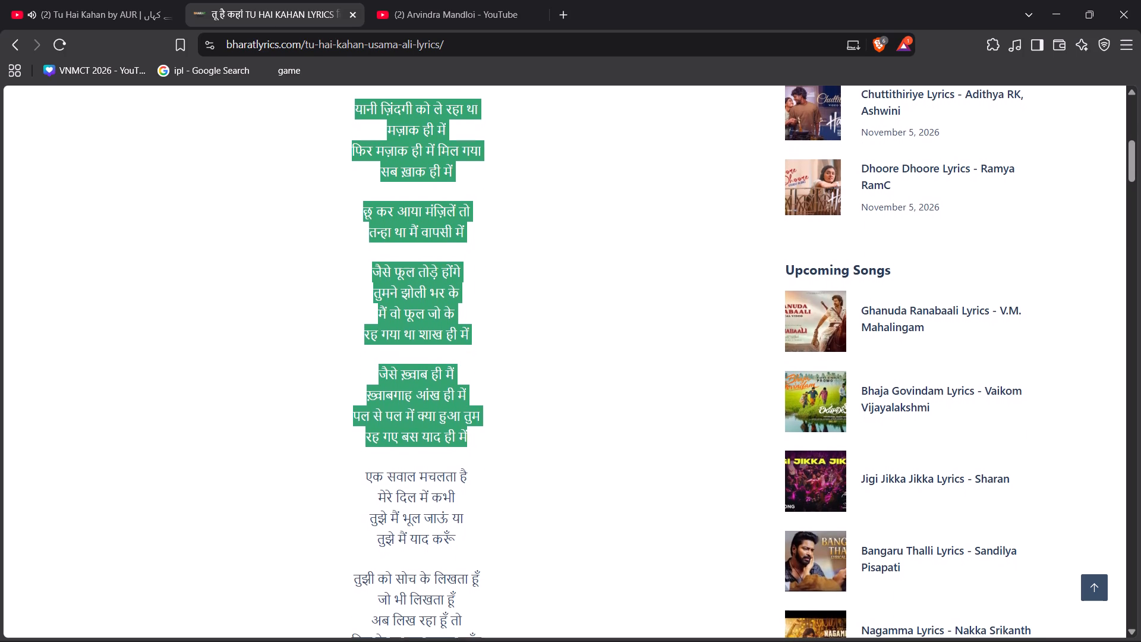
{"action": "scroll", "coordinate": [435, 392], "scroll_direction": "right", "scroll_amount": 3}
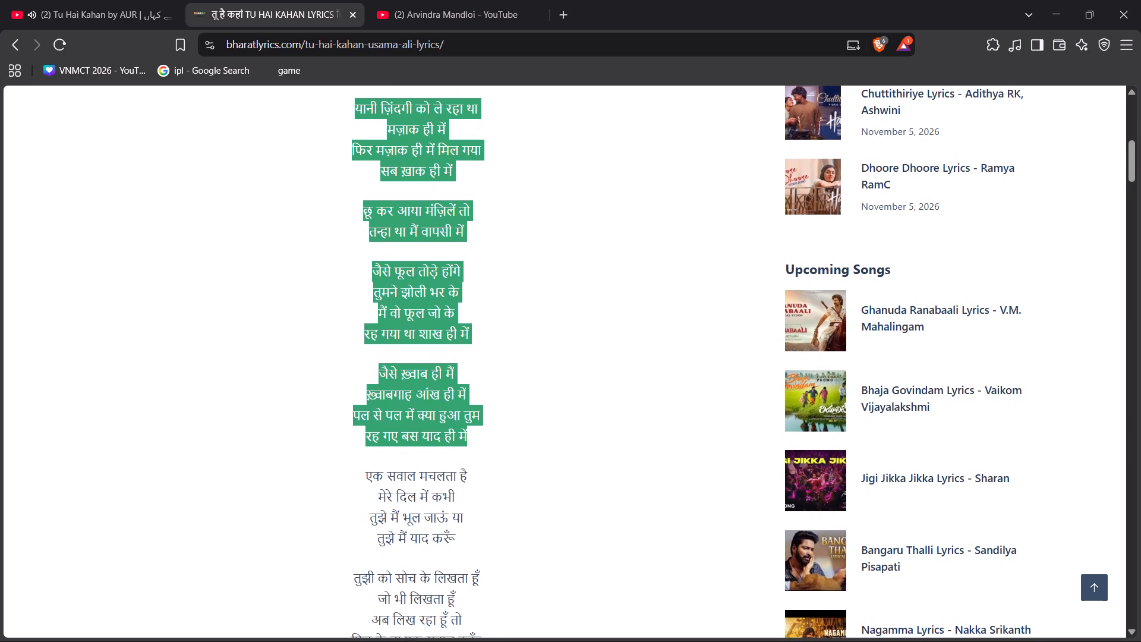
{"action": "scroll", "coordinate": [435, 392], "scroll_direction": "right", "scroll_amount": 1}
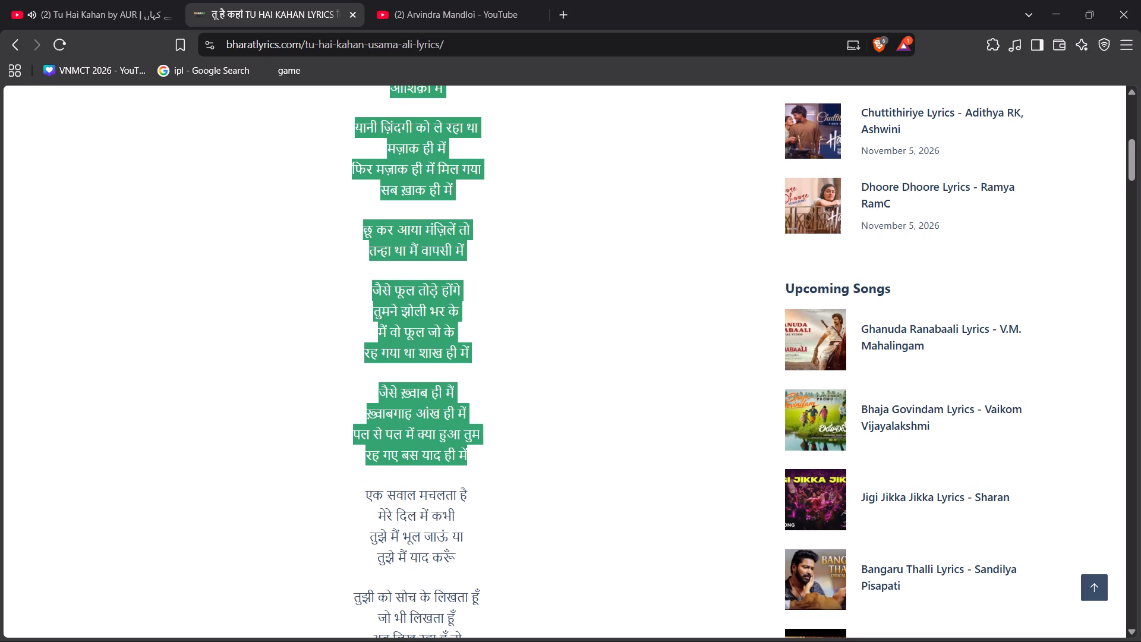
{"action": "scroll", "coordinate": [452, 449], "scroll_direction": "down", "scroll_amount": 5}
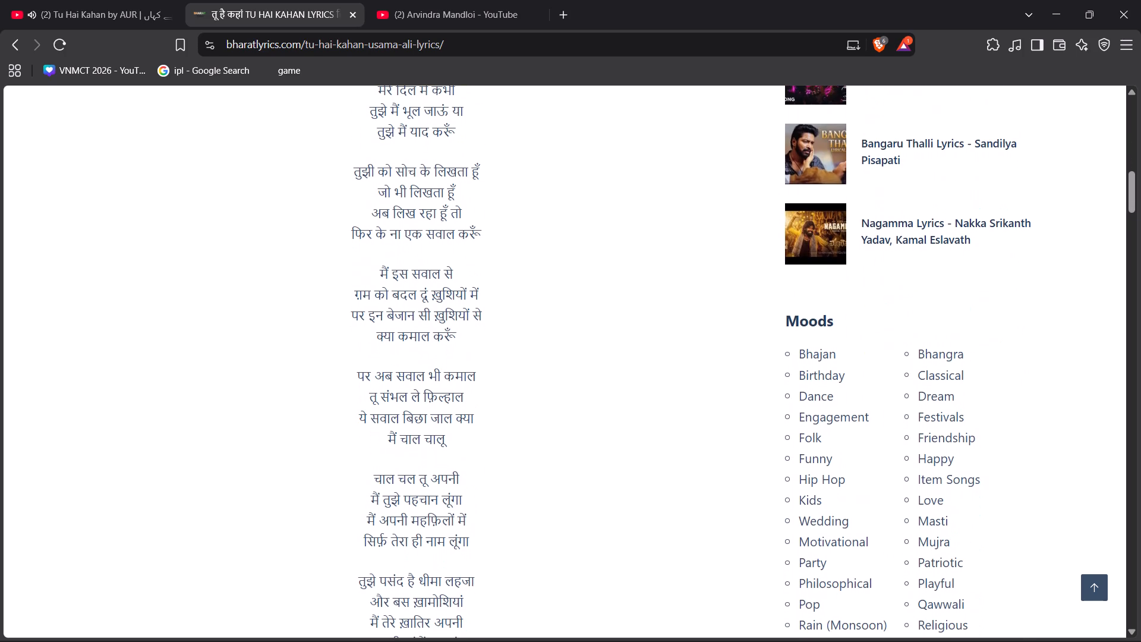
{"action": "scroll", "coordinate": [452, 449], "scroll_direction": "up", "scroll_amount": 4}
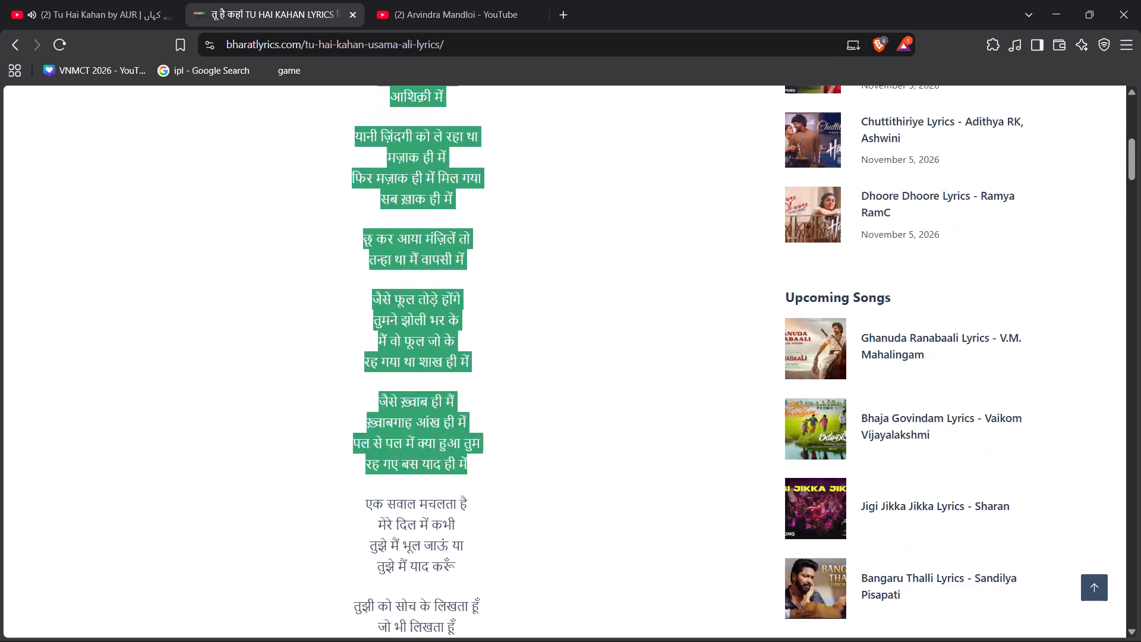
{"action": "scroll", "coordinate": [452, 449], "scroll_direction": "up", "scroll_amount": 1}
{"action": "scroll", "coordinate": [368, 352], "scroll_direction": "right", "scroll_amount": 1}
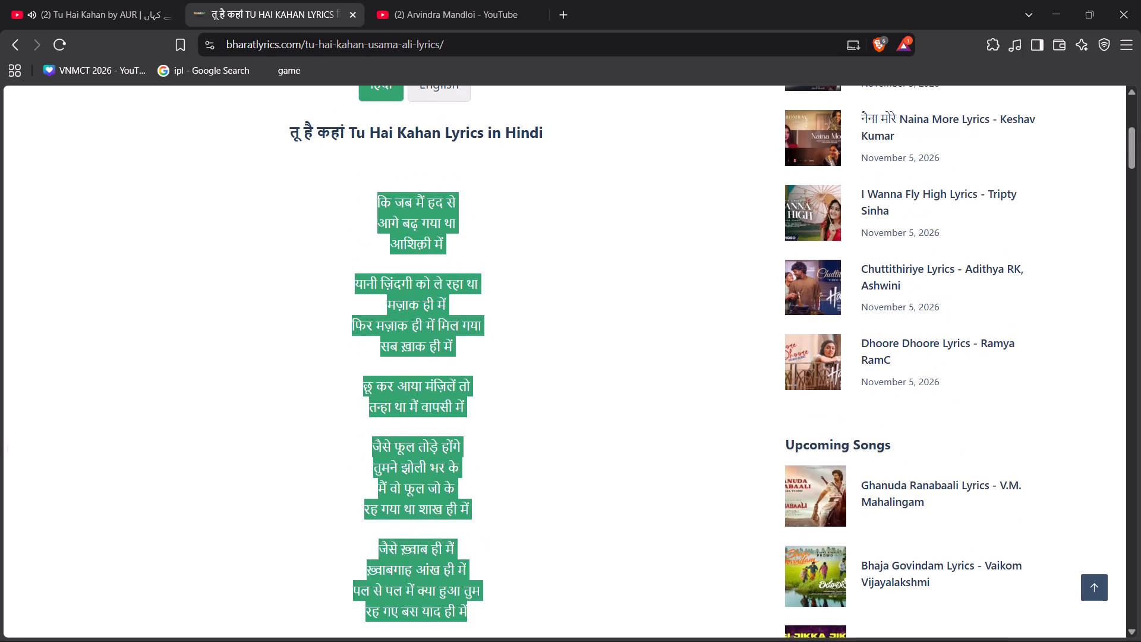
Skim the lyrics page down to the song credits, and read the closing verses around "तू ही था साथ में मेरे".
{"action": "scroll", "coordinate": [566, 416], "scroll_direction": "down", "scroll_amount": 10}
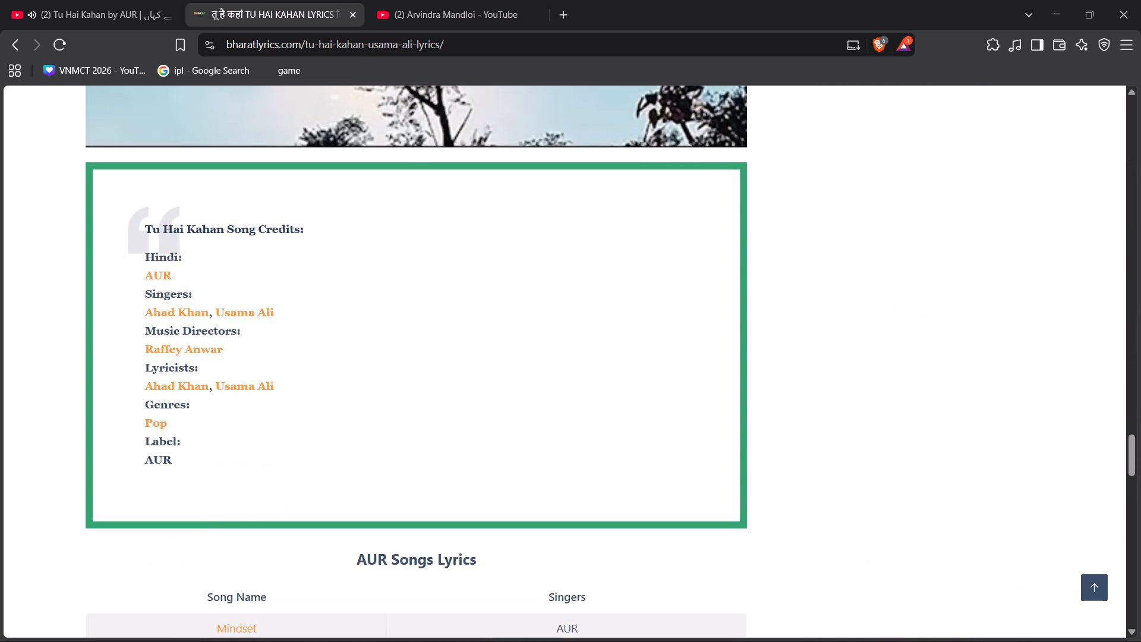
{"action": "scroll", "coordinate": [566, 416], "scroll_direction": "up", "scroll_amount": 5}
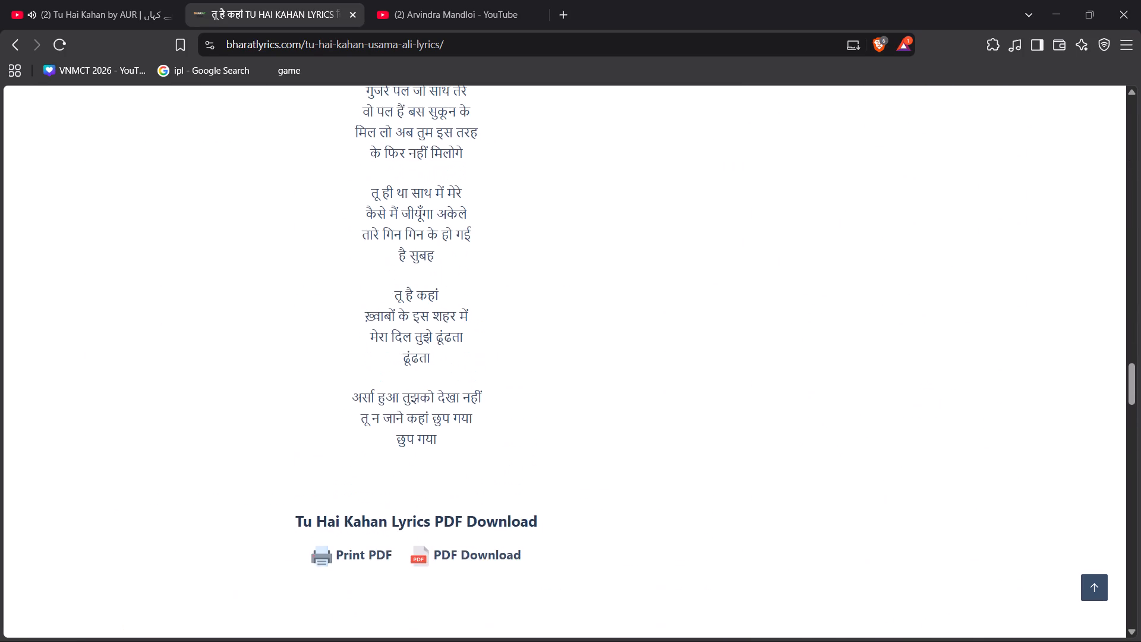
{"action": "scroll", "coordinate": [566, 416], "scroll_direction": "up", "scroll_amount": 4}
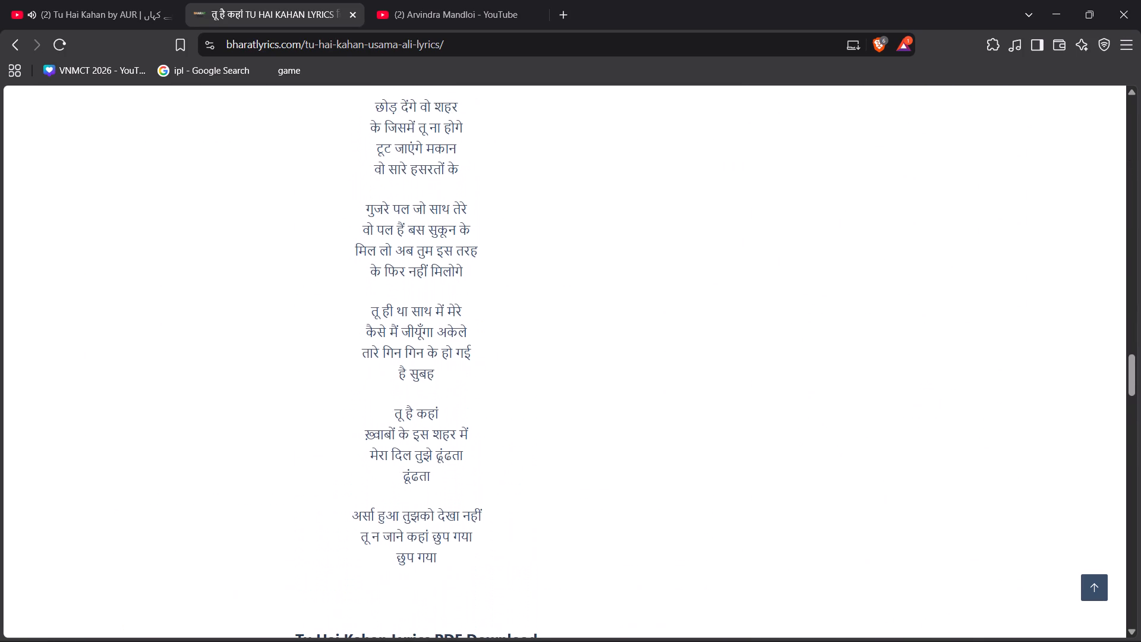
{"action": "scroll", "coordinate": [566, 416], "scroll_direction": "up", "scroll_amount": 1}
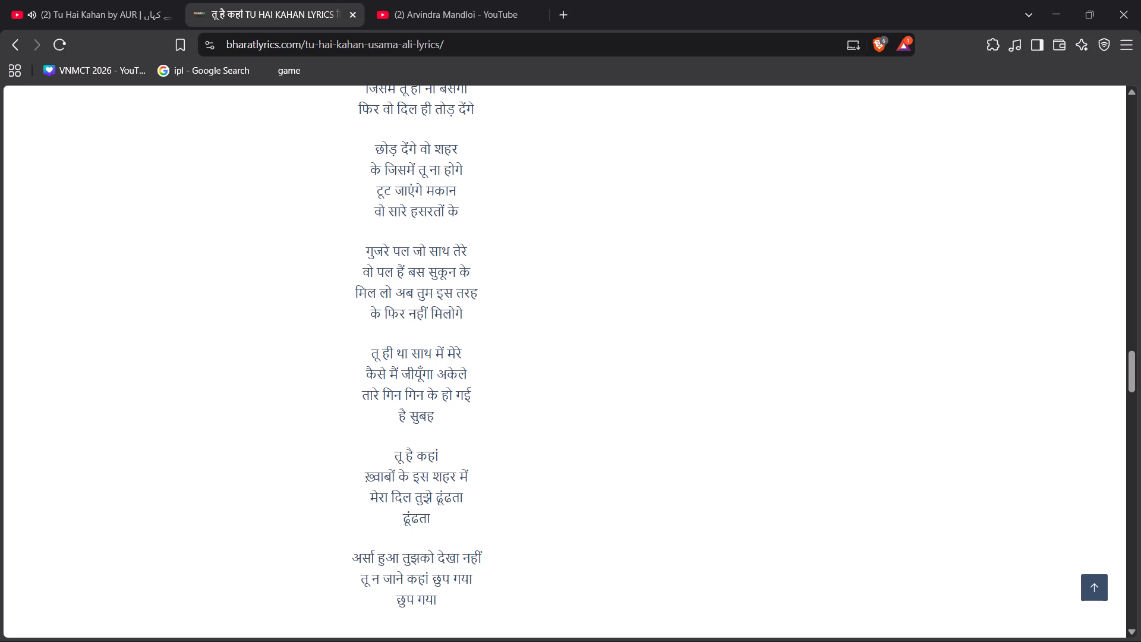
{"action": "scroll", "coordinate": [566, 416], "scroll_direction": "up", "scroll_amount": 2}
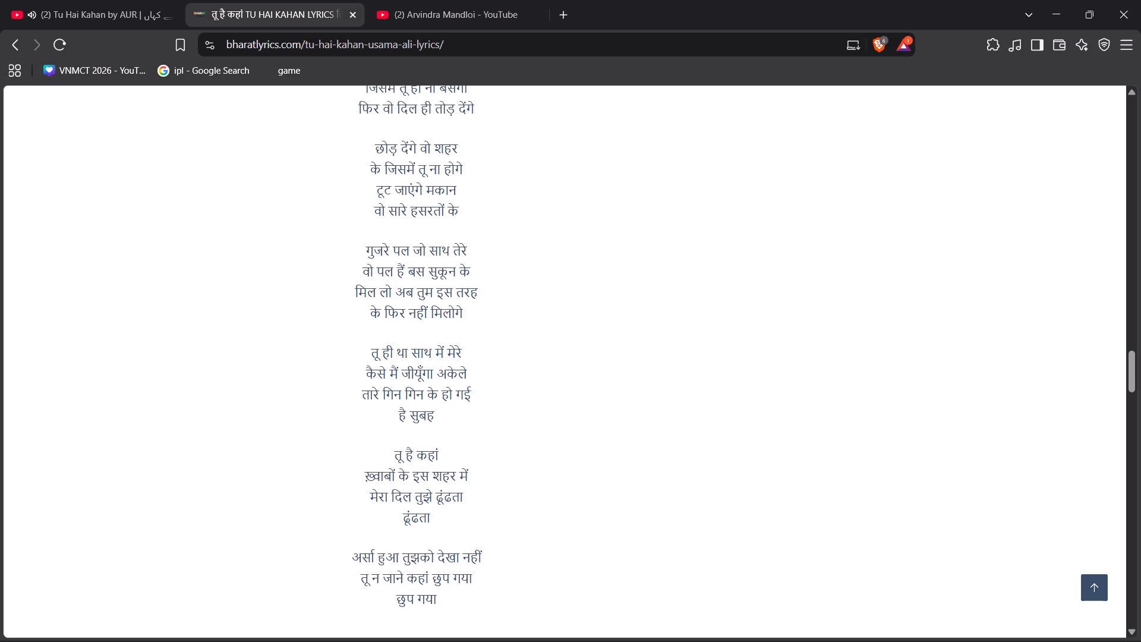
{"action": "scroll", "coordinate": [566, 416], "scroll_direction": "up", "scroll_amount": 1}
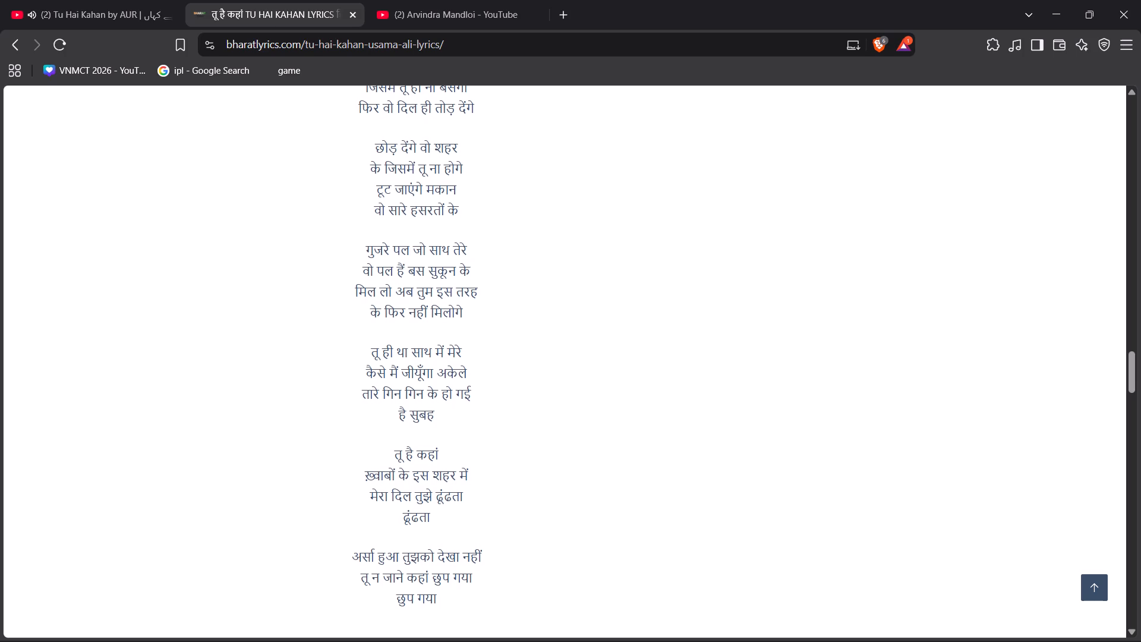
Return to the Tu Hai Kahan video, dismiss the account menu, and play "I'm Done | Maan Panu" from its mix playlist.
{"action": "left_click", "coordinate": [157, 0]}
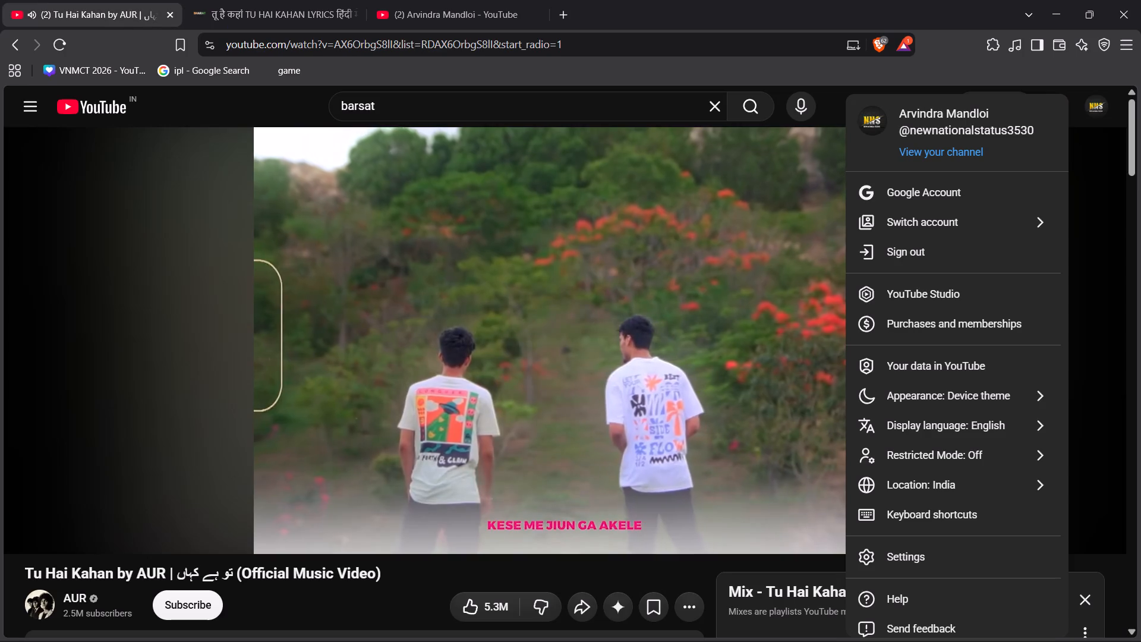
{"action": "scroll", "coordinate": [263, 266], "scroll_direction": "down", "scroll_amount": 3}
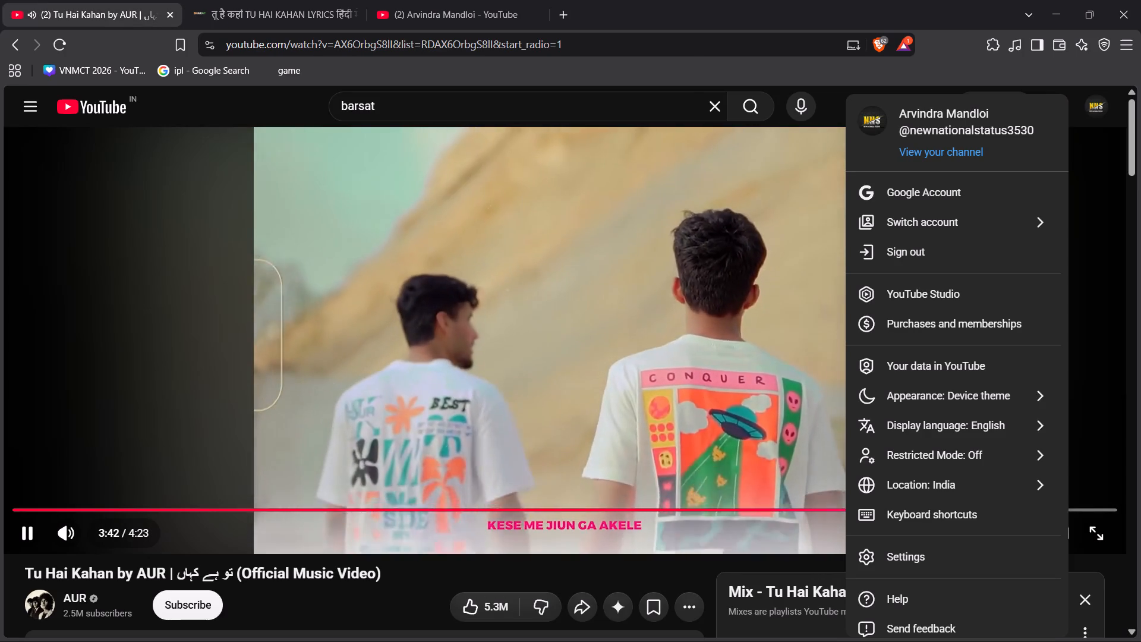
{"action": "left_click", "coordinate": [405, 604]}
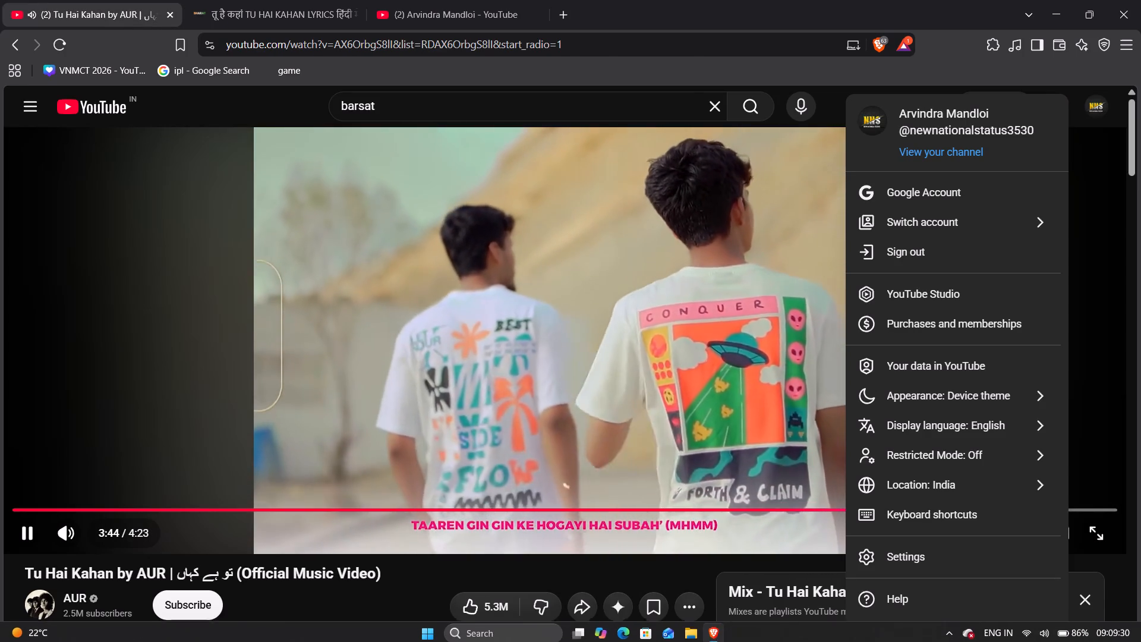
{"action": "scroll", "coordinate": [405, 604], "scroll_direction": "down", "scroll_amount": 4}
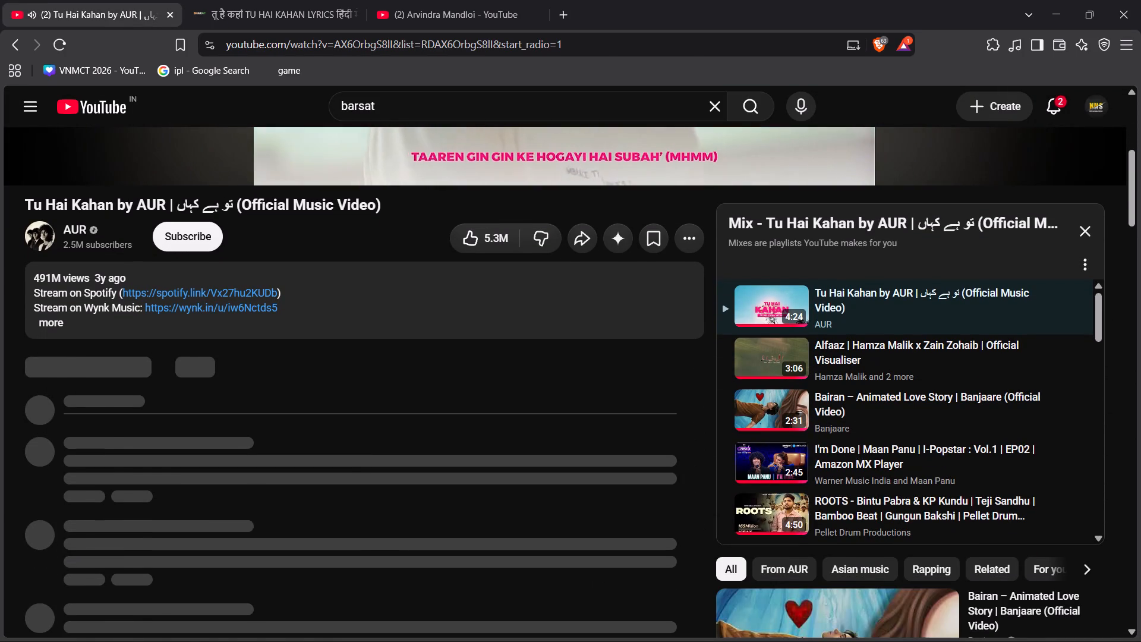
{"action": "left_click", "coordinate": [875, 452]}
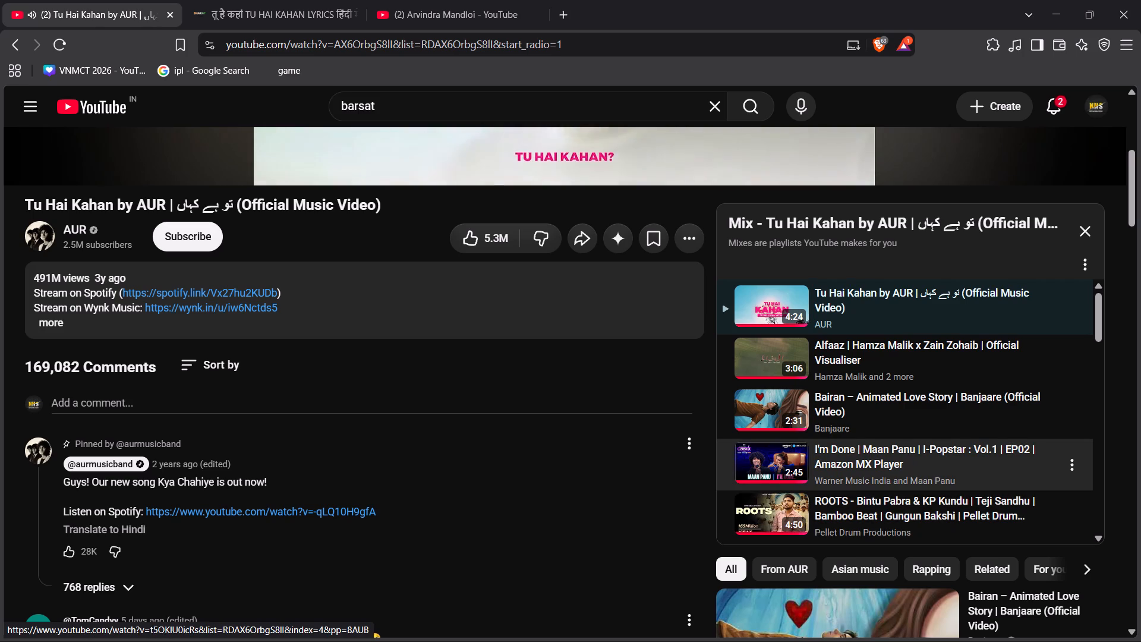
Glance at the open YouTube channel page, and return the lyrics tab to the Google results for "tu hai kahan lyrics in hindi".
{"action": "left_click", "coordinate": [416, 0]}
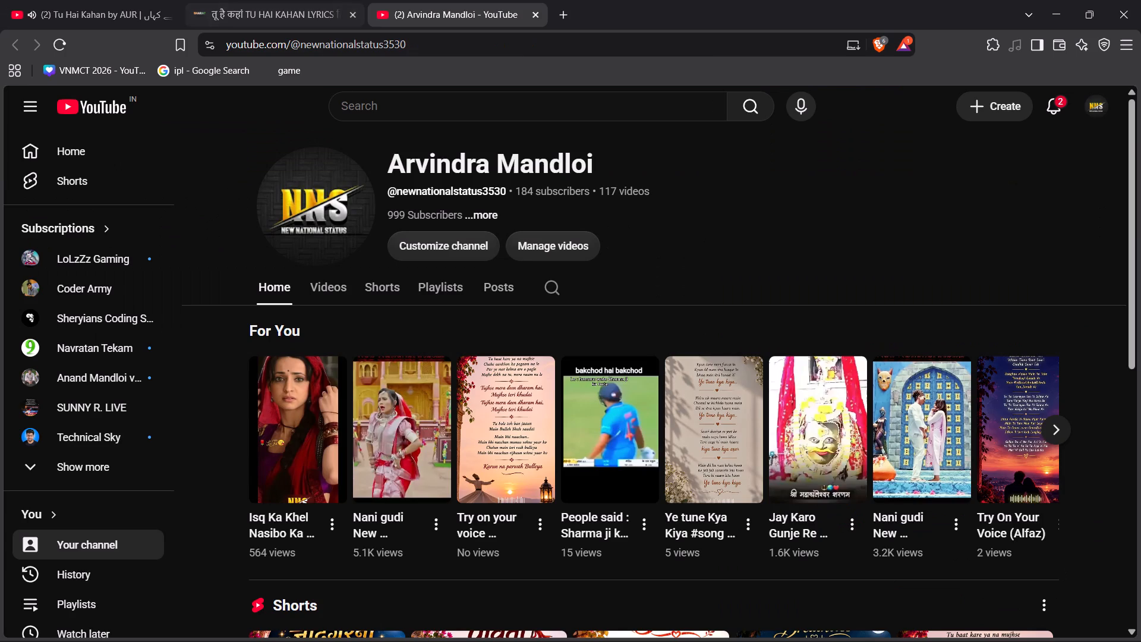
{"action": "left_click", "coordinate": [220, 0]}
{"action": "scroll", "coordinate": [276, 161], "scroll_direction": "right", "scroll_amount": 7}
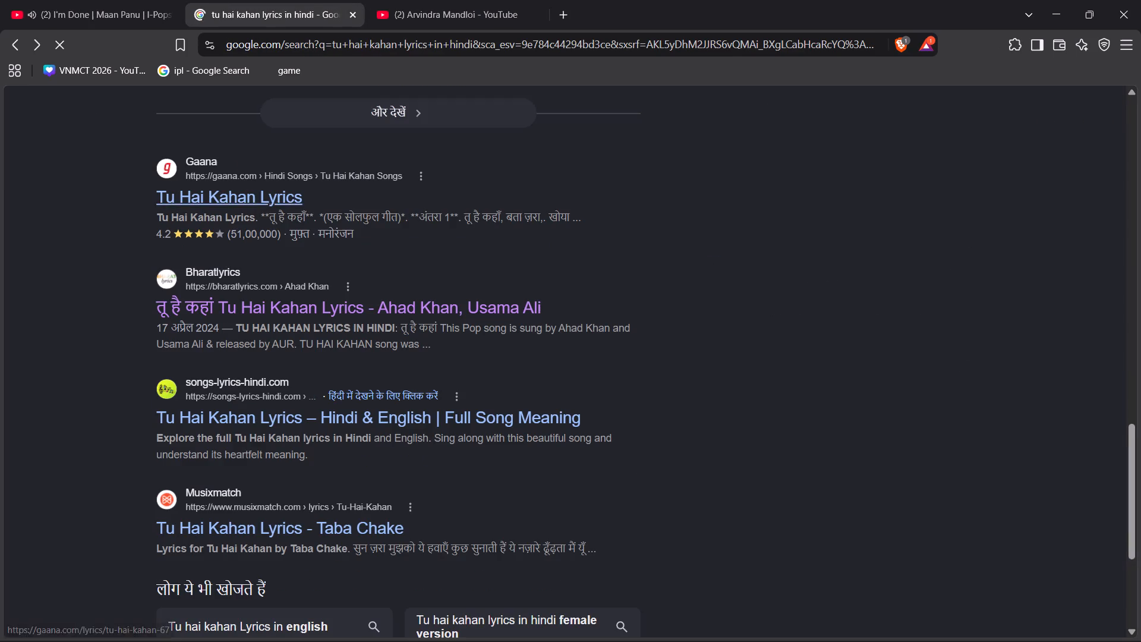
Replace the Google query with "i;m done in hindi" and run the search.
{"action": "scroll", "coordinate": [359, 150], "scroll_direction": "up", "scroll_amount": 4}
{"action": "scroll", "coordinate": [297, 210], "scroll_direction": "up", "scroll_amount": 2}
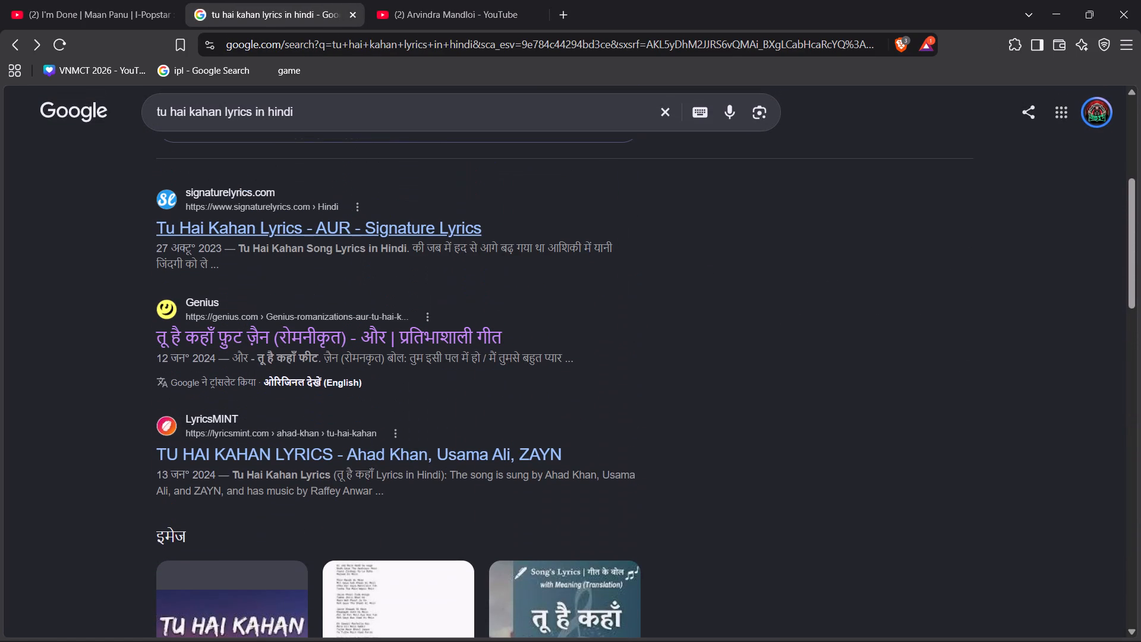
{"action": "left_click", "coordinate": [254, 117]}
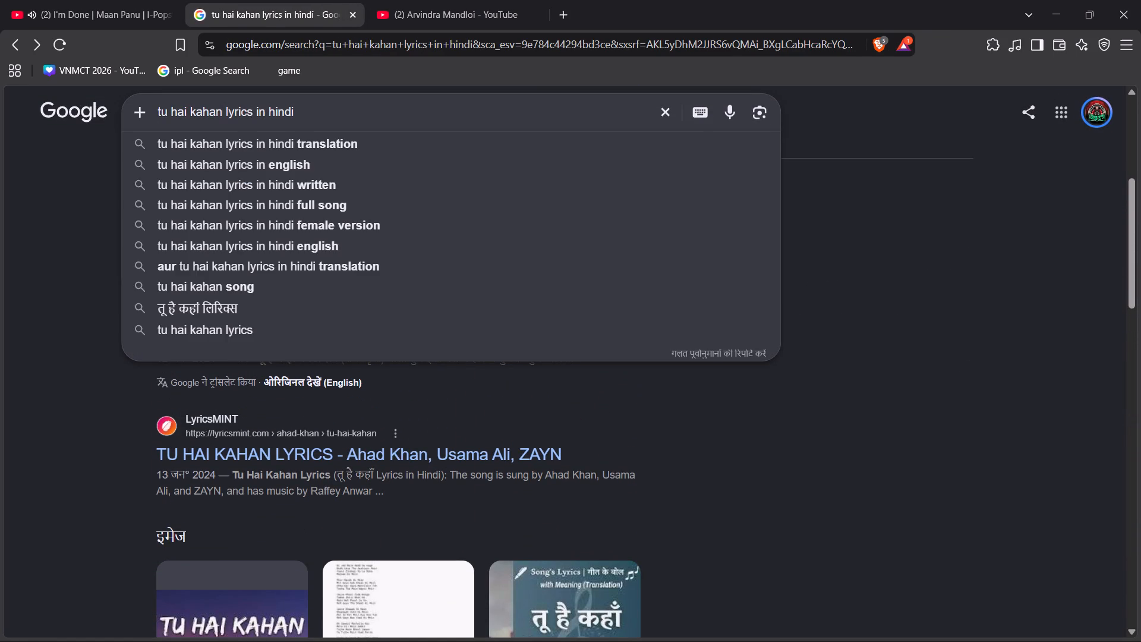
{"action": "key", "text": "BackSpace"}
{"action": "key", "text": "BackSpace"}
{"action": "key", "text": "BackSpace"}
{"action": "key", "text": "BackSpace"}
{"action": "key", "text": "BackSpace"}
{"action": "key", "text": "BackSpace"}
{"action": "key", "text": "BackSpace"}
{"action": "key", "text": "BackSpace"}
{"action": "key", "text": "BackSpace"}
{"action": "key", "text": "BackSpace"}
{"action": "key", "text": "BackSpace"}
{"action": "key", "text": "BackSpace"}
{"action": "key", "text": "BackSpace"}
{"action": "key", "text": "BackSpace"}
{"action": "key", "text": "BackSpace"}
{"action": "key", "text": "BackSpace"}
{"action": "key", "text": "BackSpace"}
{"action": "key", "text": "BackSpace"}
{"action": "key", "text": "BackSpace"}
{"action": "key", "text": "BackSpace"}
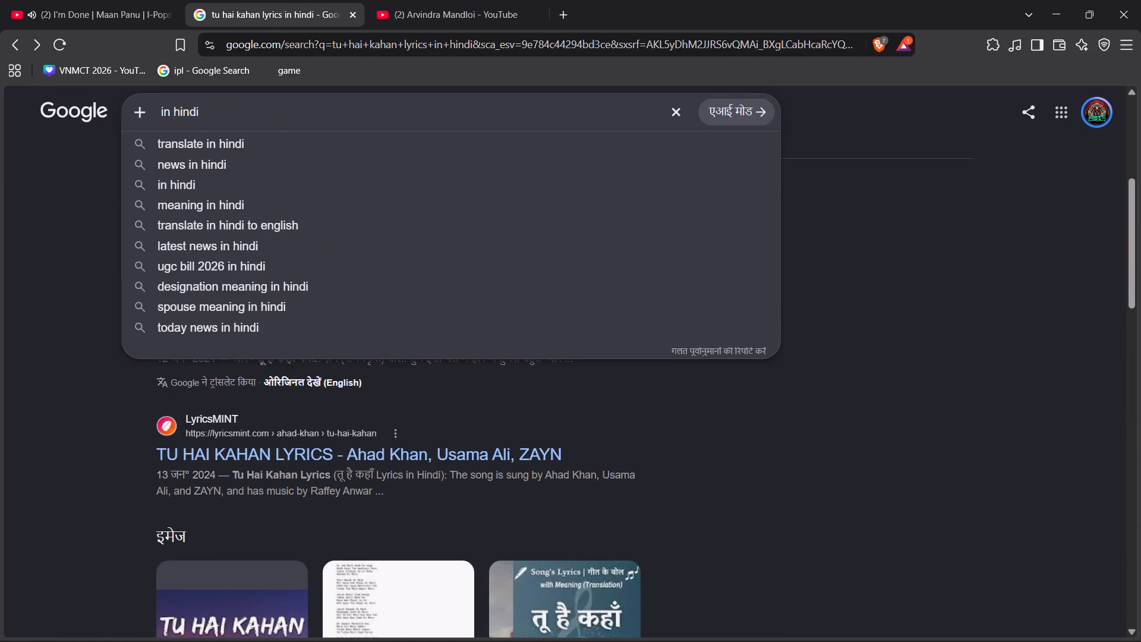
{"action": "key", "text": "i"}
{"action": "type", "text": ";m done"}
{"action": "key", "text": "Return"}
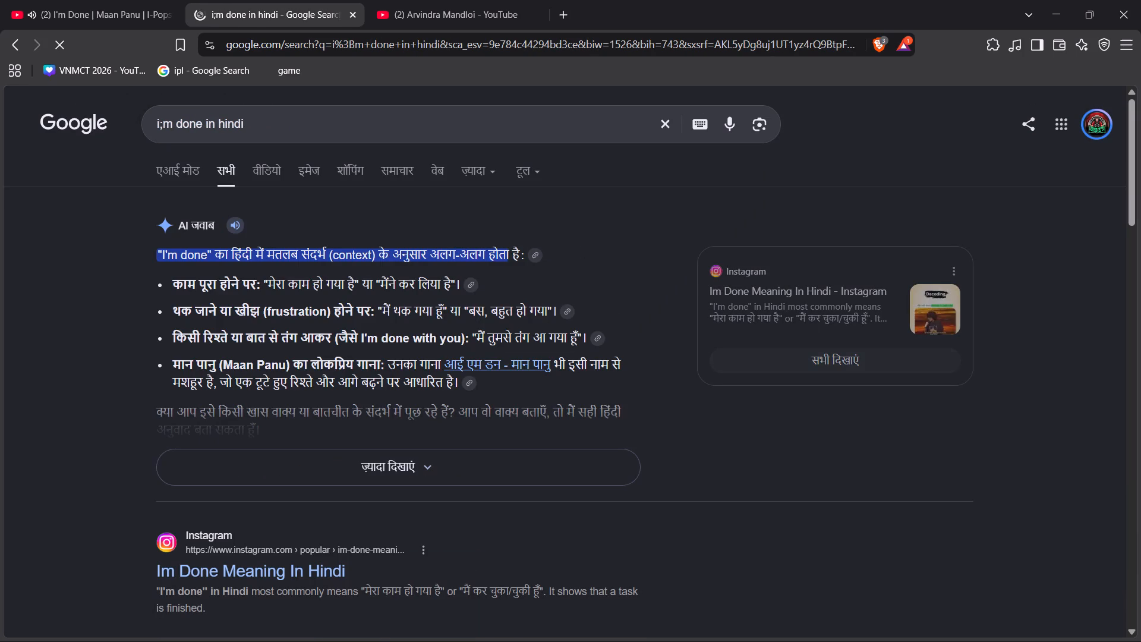
Search Google for "i'm done lyrics in hindi", extending the suggested query "i'm done lyrics".
{"action": "left_click", "coordinate": [203, 124]}
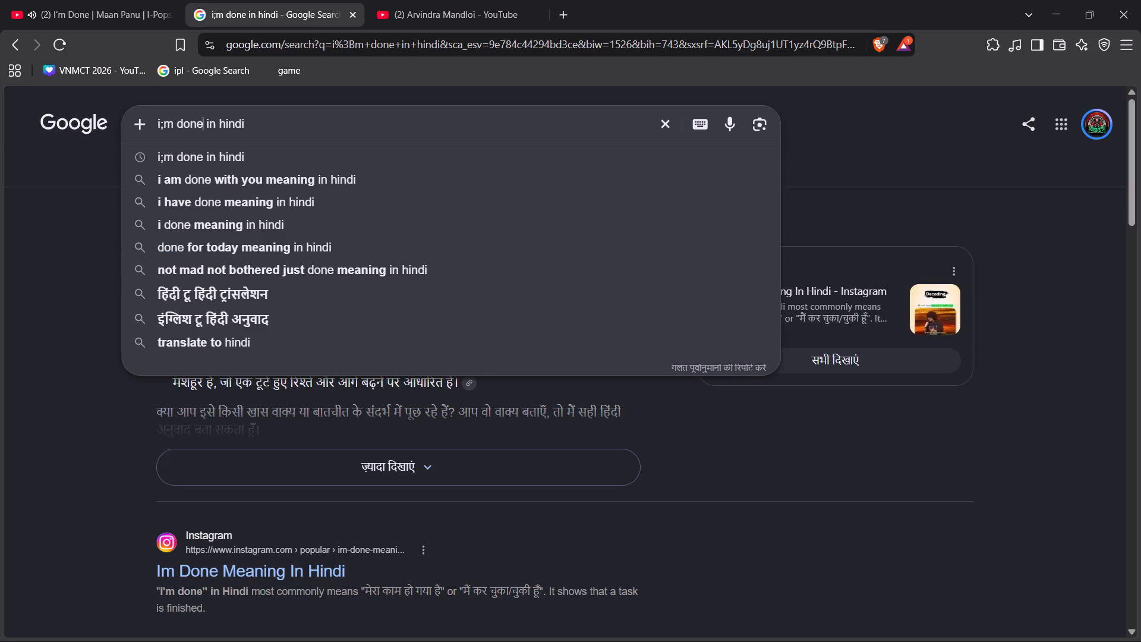
{"action": "left_click_drag", "start_coordinate": [267, 124], "coordinate": [39, 138]}
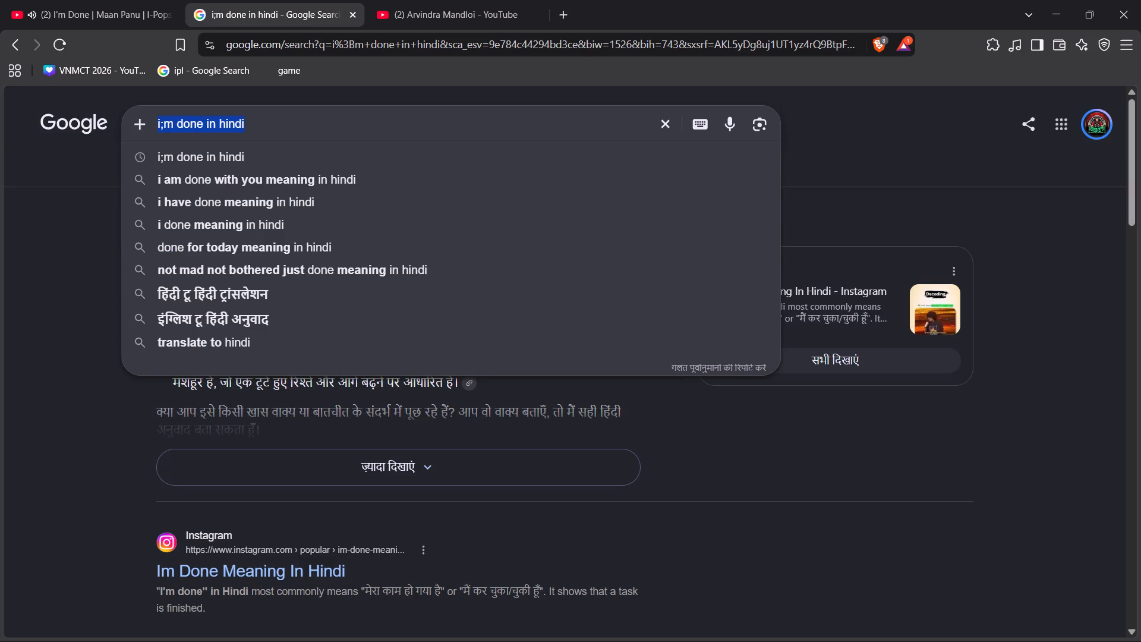
{"action": "key", "text": "i"}
{"action": "type", "text": "'m"}
{"action": "key", "text": "space"}
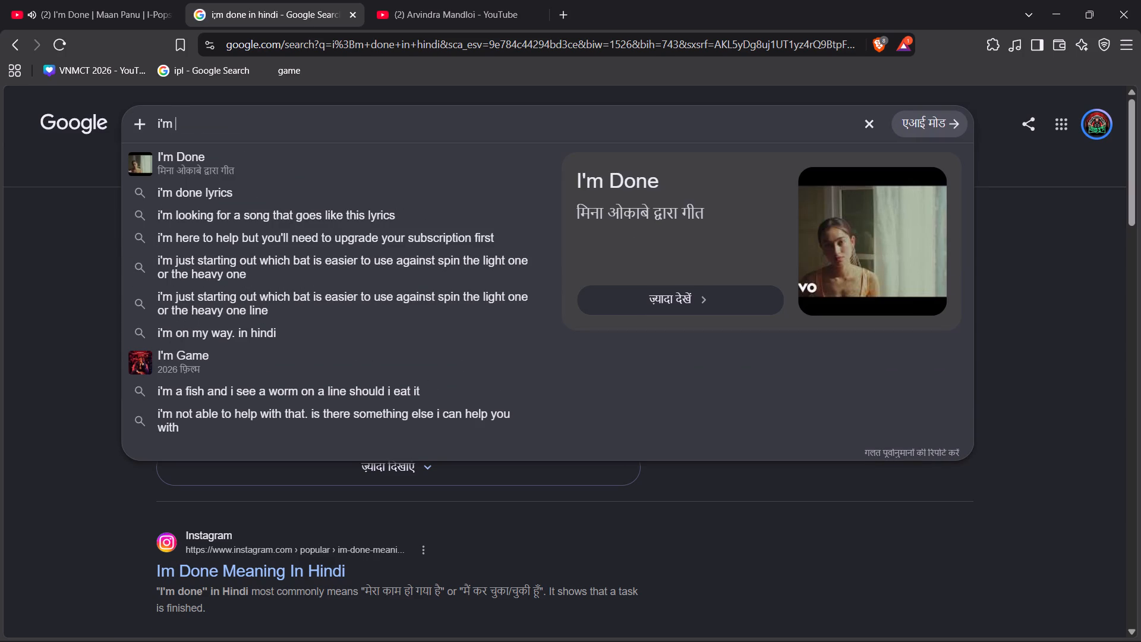
{"action": "left_click", "coordinate": [251, 192]}
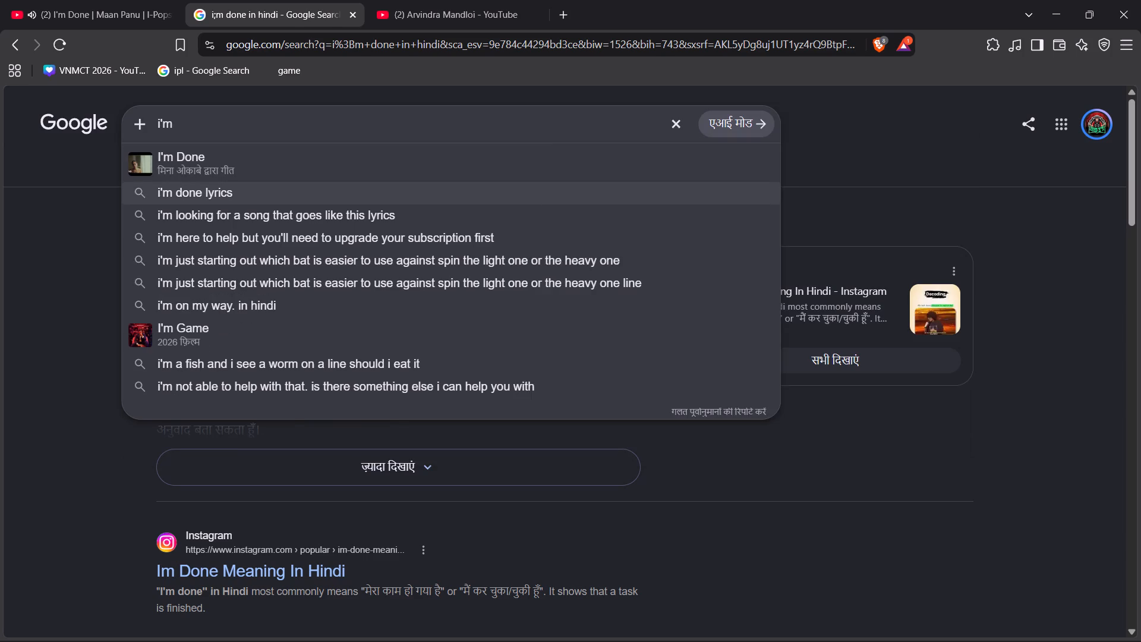
{"action": "left_click", "coordinate": [247, 118]}
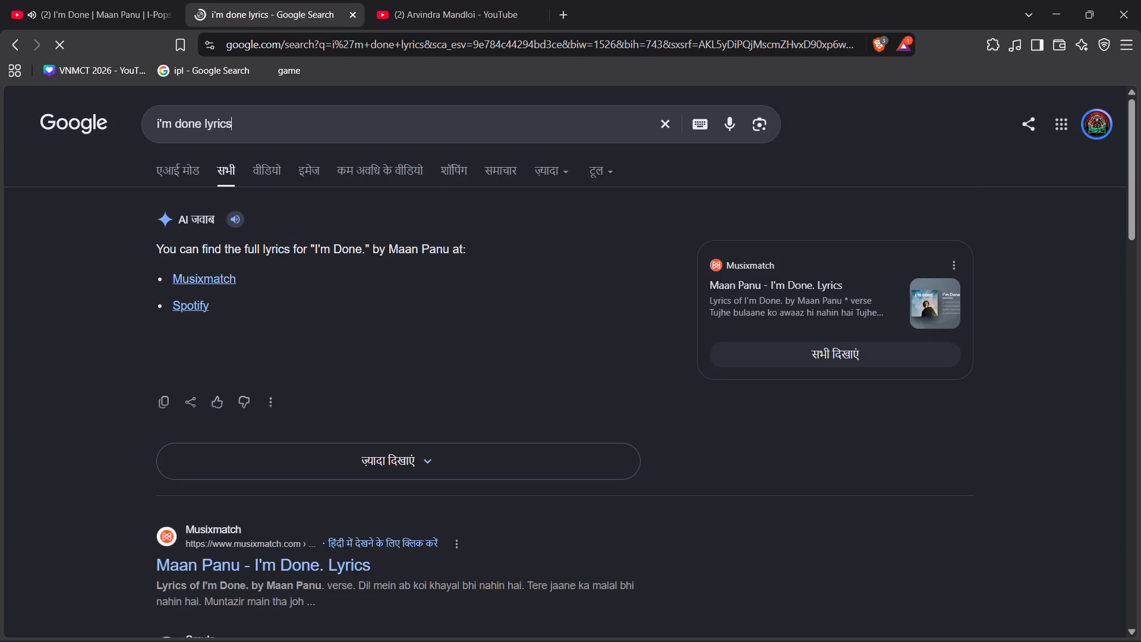
{"action": "key", "text": "space"}
{"action": "type", "text": "in hindi"}
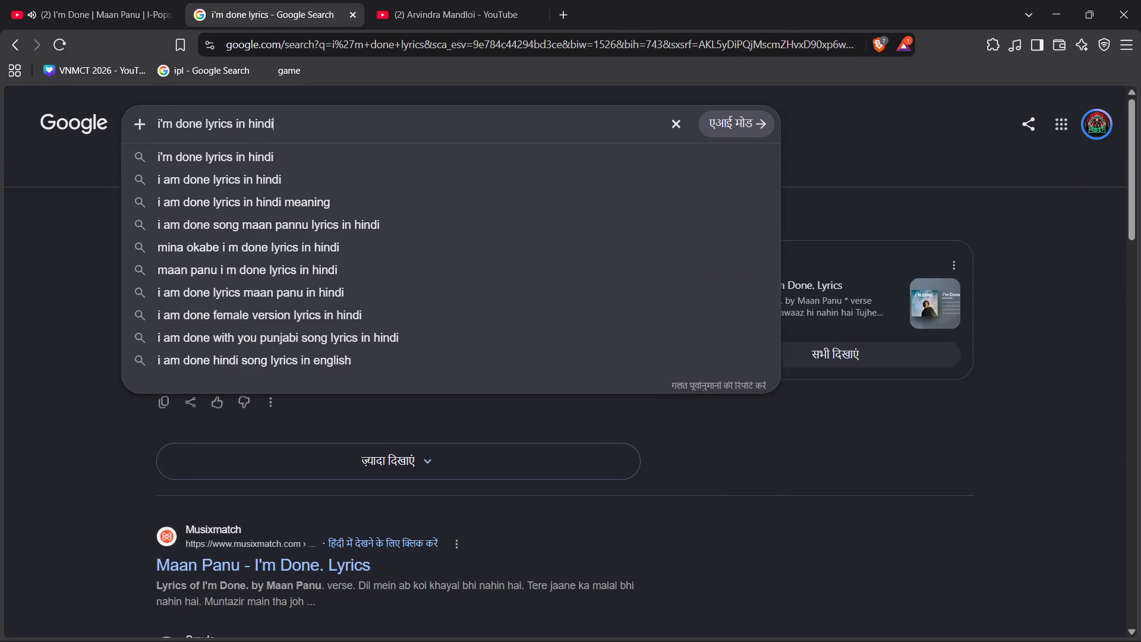
{"action": "key", "text": "Return"}
Open the lyricsstart.in result for Maan Panu's I'm Done lyrics in Hindi.
{"action": "scroll", "coordinate": [378, 368], "scroll_direction": "down", "scroll_amount": 2}
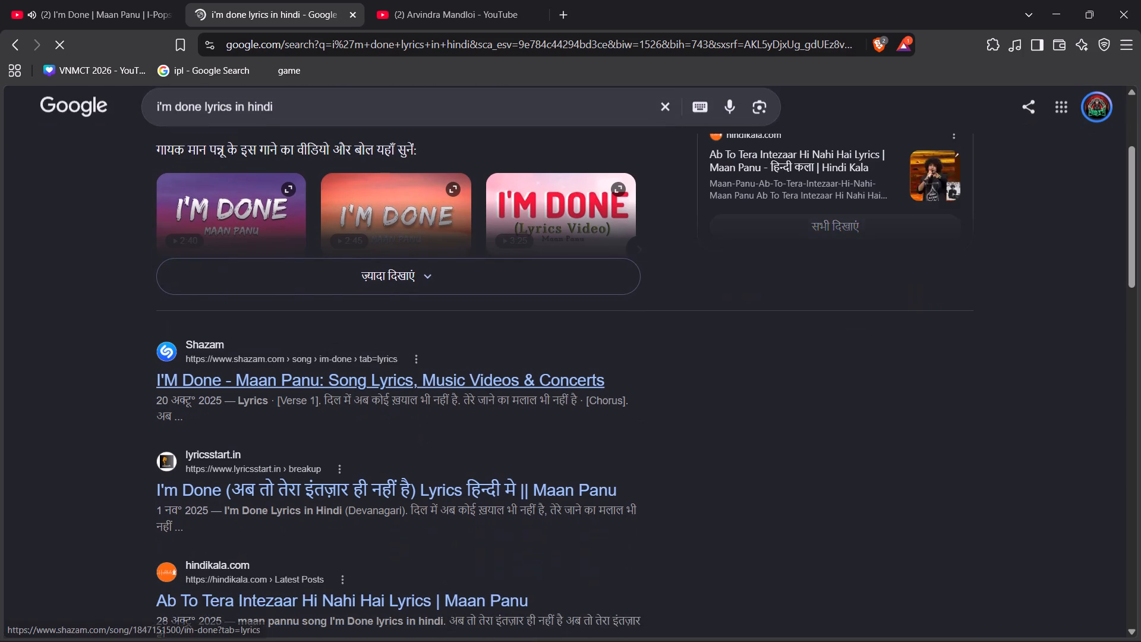
{"action": "scroll", "coordinate": [378, 368], "scroll_direction": "down", "scroll_amount": 2}
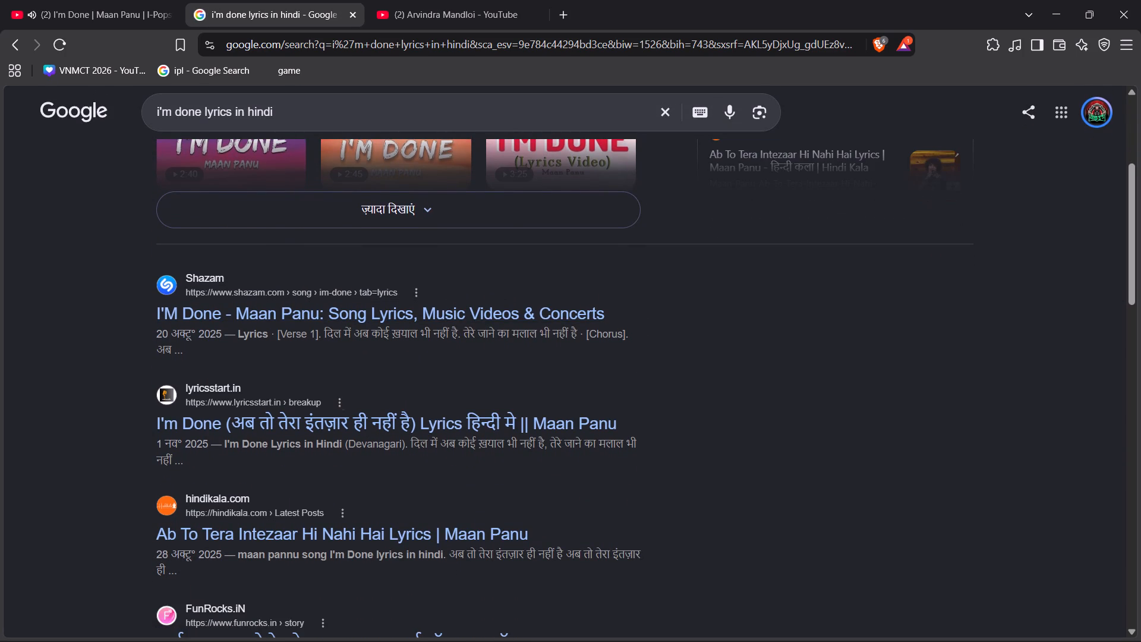
{"action": "left_click", "coordinate": [339, 426]}
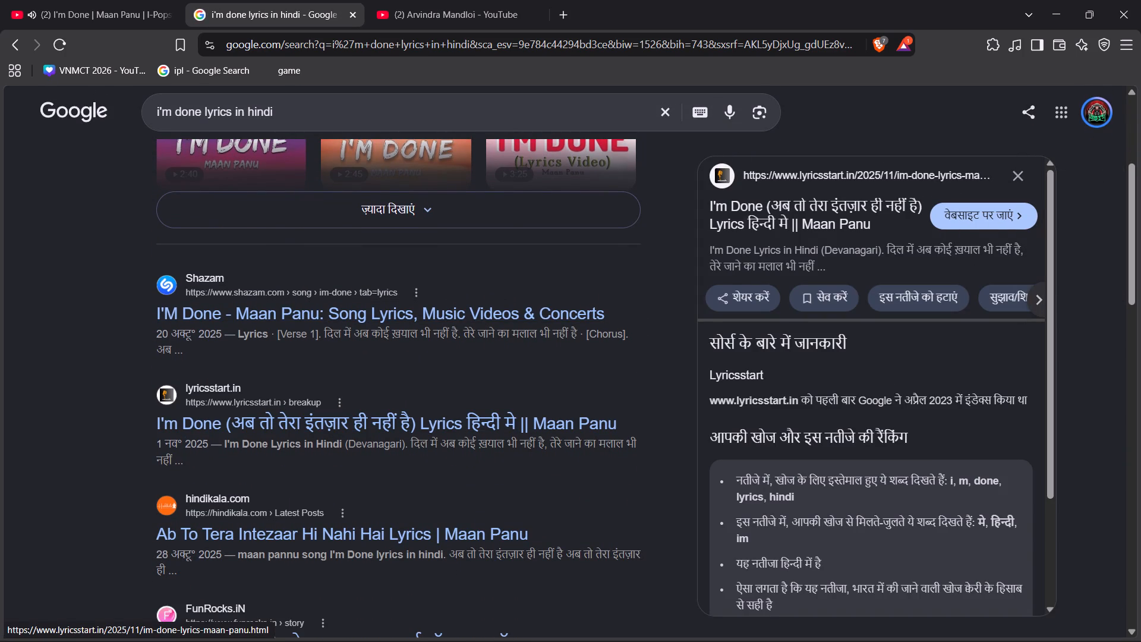
{"action": "left_click", "coordinate": [206, 427]}
{"action": "scroll", "coordinate": [206, 427], "scroll_direction": "down", "scroll_amount": 4}
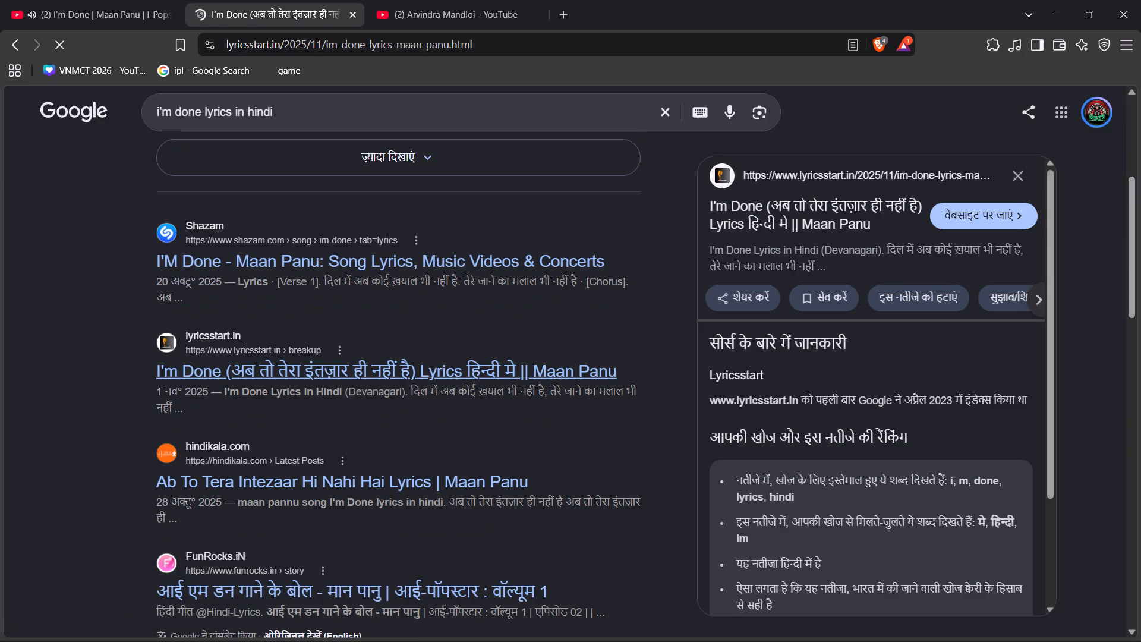
{"action": "scroll", "coordinate": [265, 352], "scroll_direction": "down", "scroll_amount": 1}
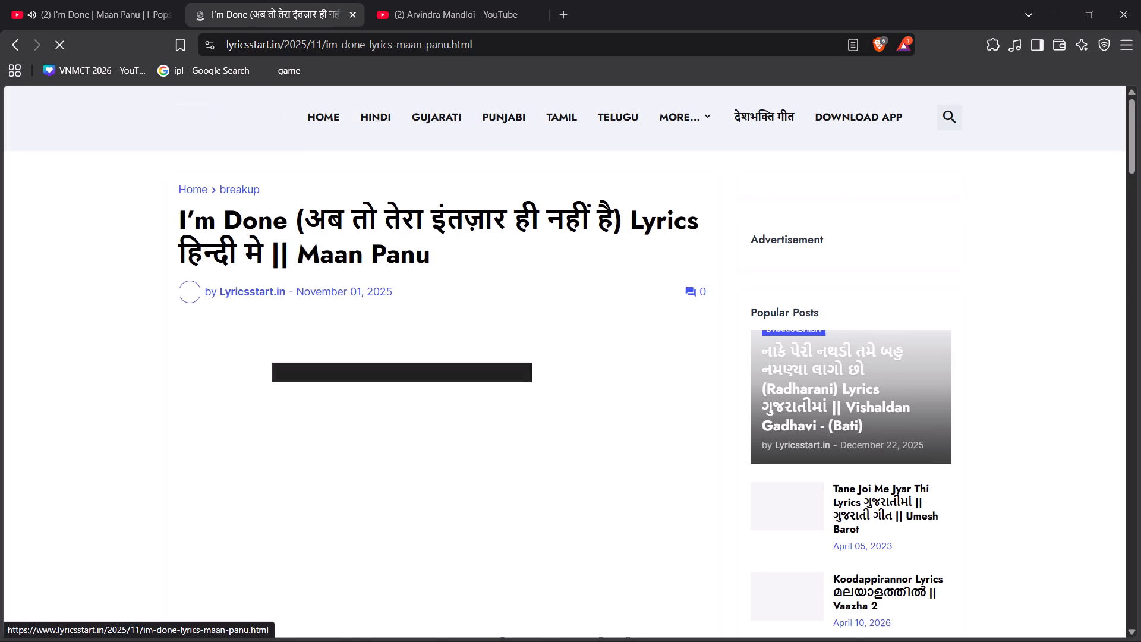
Skim the lyricsstart.in page down to the FAQs and back to locate the Hindi (Devanagari) lyrics.
{"action": "scroll", "coordinate": [265, 352], "scroll_direction": "down", "scroll_amount": 5}
{"action": "scroll", "coordinate": [265, 352], "scroll_direction": "up", "scroll_amount": 2}
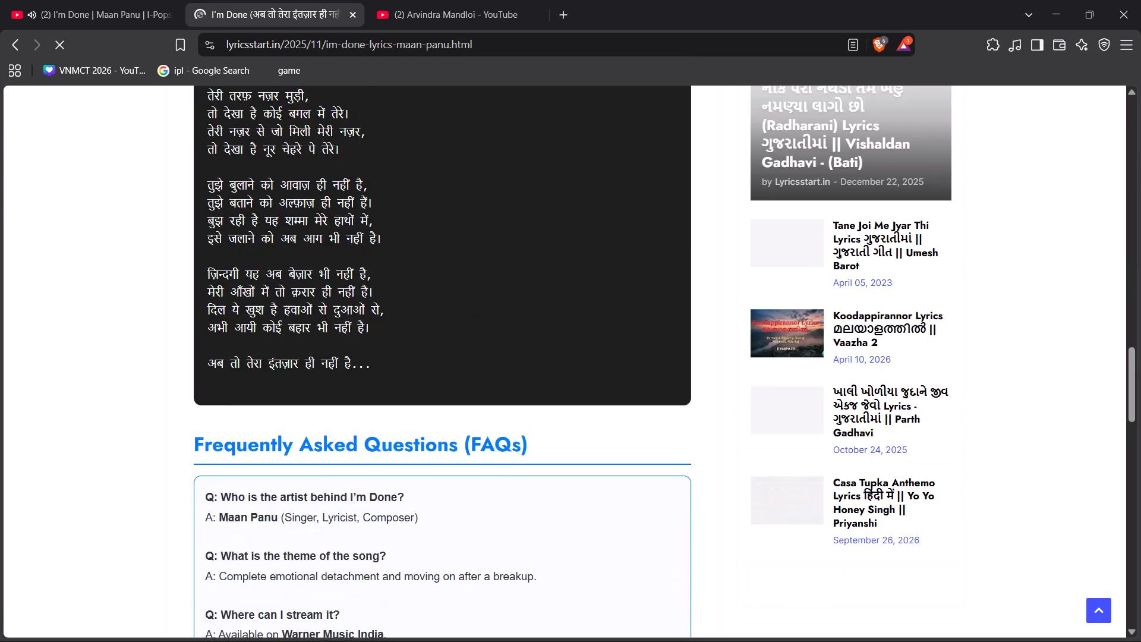
{"action": "scroll", "coordinate": [265, 352], "scroll_direction": "up", "scroll_amount": 3}
{"action": "scroll", "coordinate": [265, 352], "scroll_direction": "down", "scroll_amount": 2}
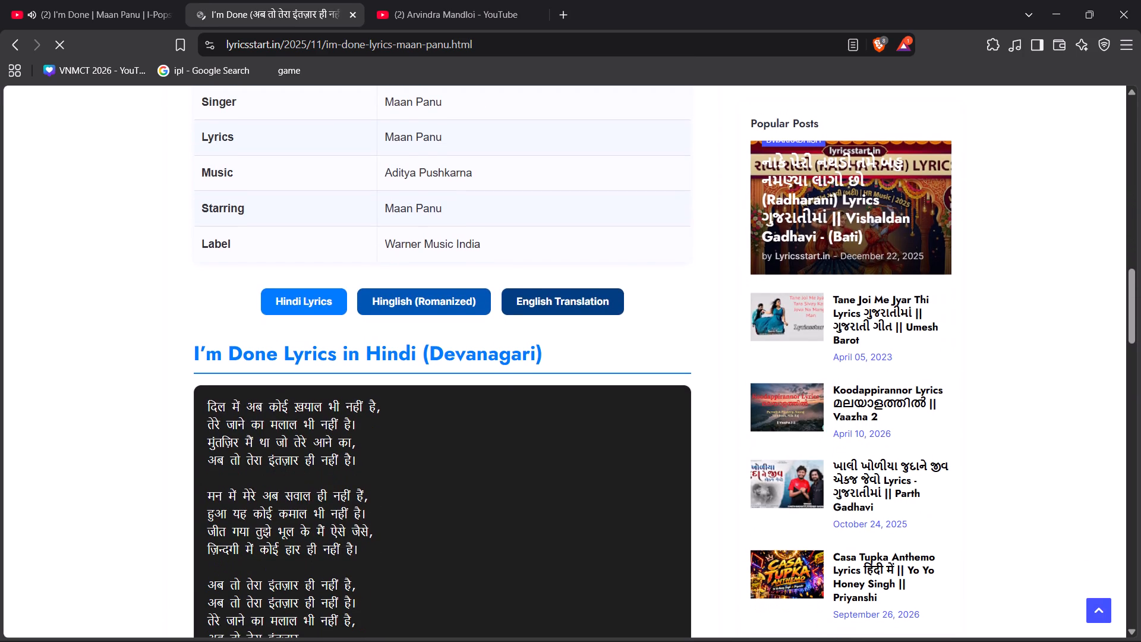
Read the Hindi lyrics of I'm Done through to the closing line, and look over the song details table above them.
{"action": "scroll", "coordinate": [265, 352], "scroll_direction": "down", "scroll_amount": 2}
{"action": "scroll", "coordinate": [294, 534], "scroll_direction": "down", "scroll_amount": 1}
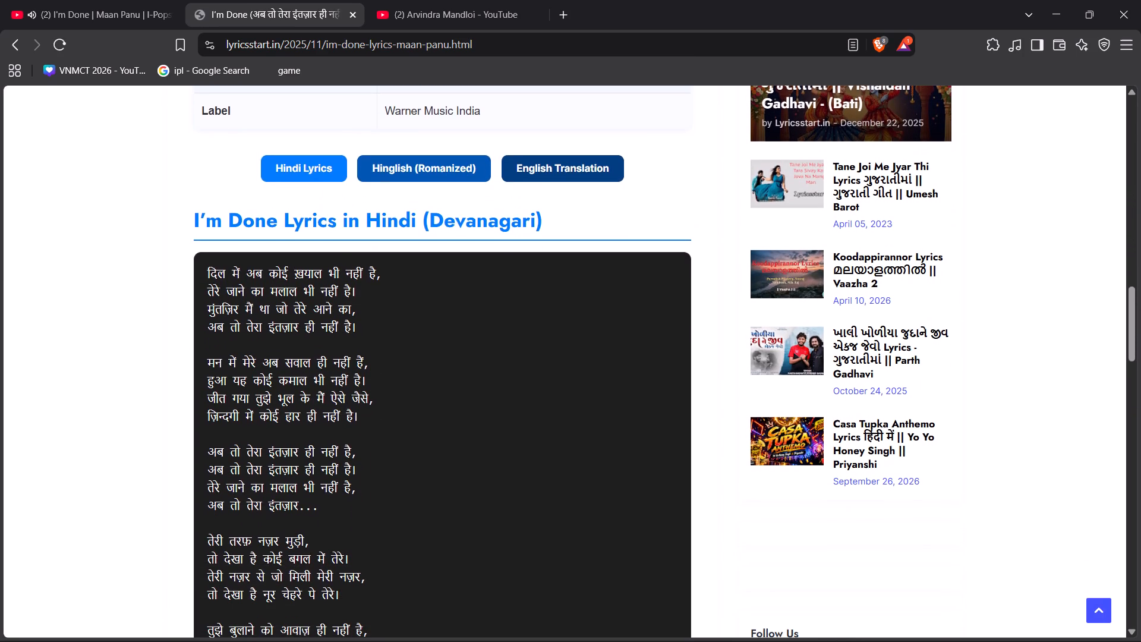
{"action": "scroll", "coordinate": [294, 534], "scroll_direction": "down", "scroll_amount": 1}
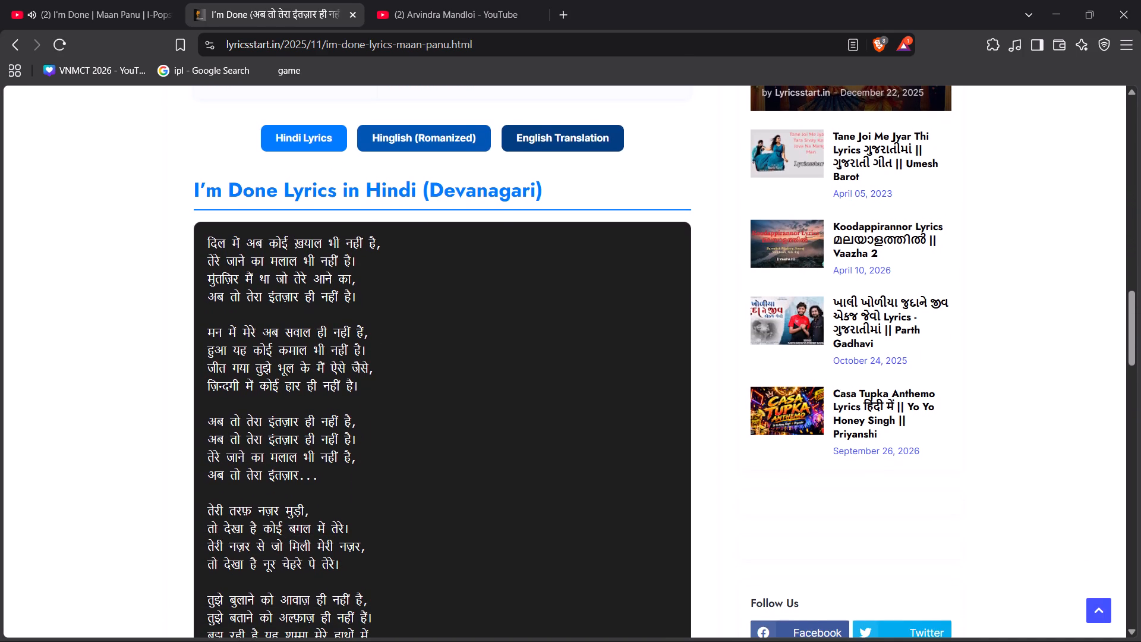
{"action": "scroll", "coordinate": [294, 534], "scroll_direction": "down", "scroll_amount": 1}
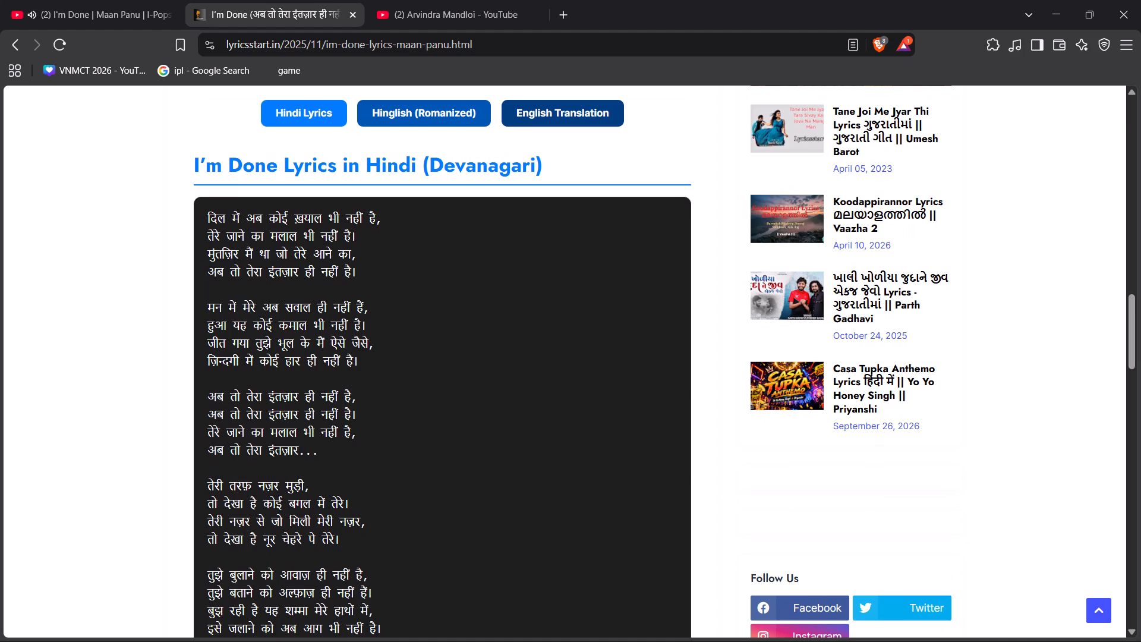
{"action": "scroll", "coordinate": [300, 431], "scroll_direction": "down", "scroll_amount": 4}
{"action": "scroll", "coordinate": [300, 431], "scroll_direction": "up", "scroll_amount": 1}
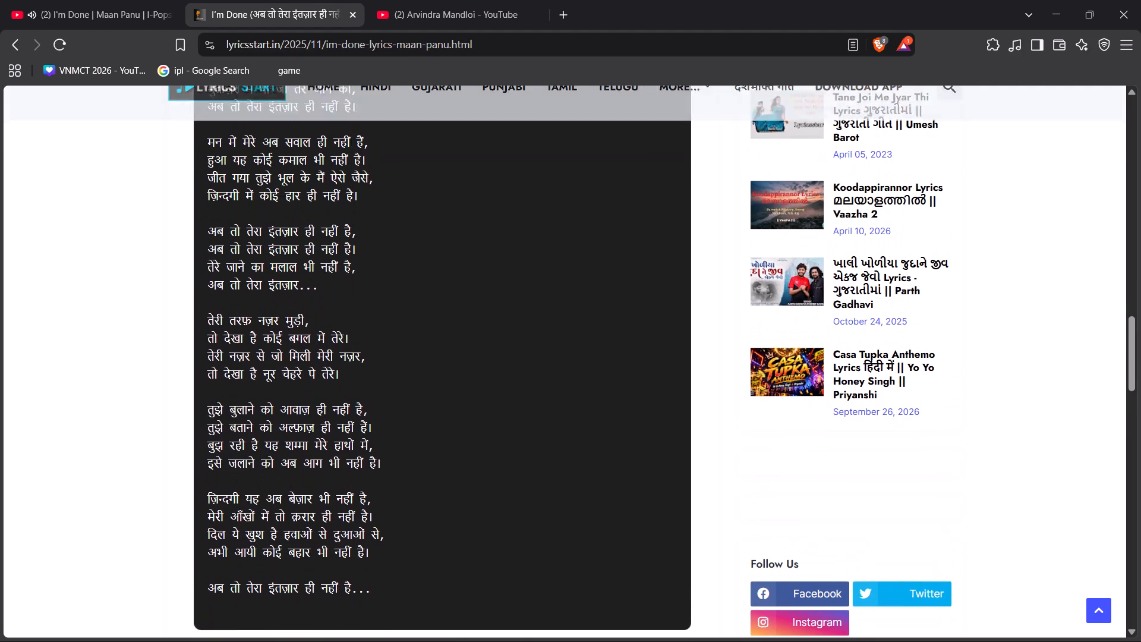
{"action": "scroll", "coordinate": [300, 431], "scroll_direction": "up", "scroll_amount": 3}
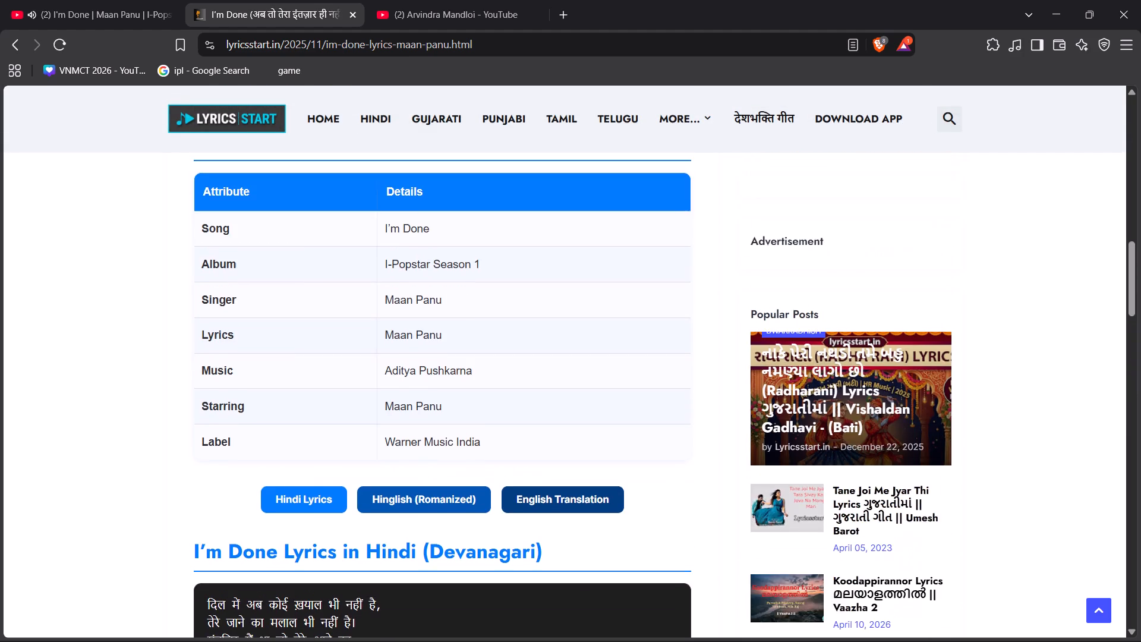
Go through the Hindi verses again down to the last line, and return to the opening verse.
{"action": "scroll", "coordinate": [300, 431], "scroll_direction": "down", "scroll_amount": 3}
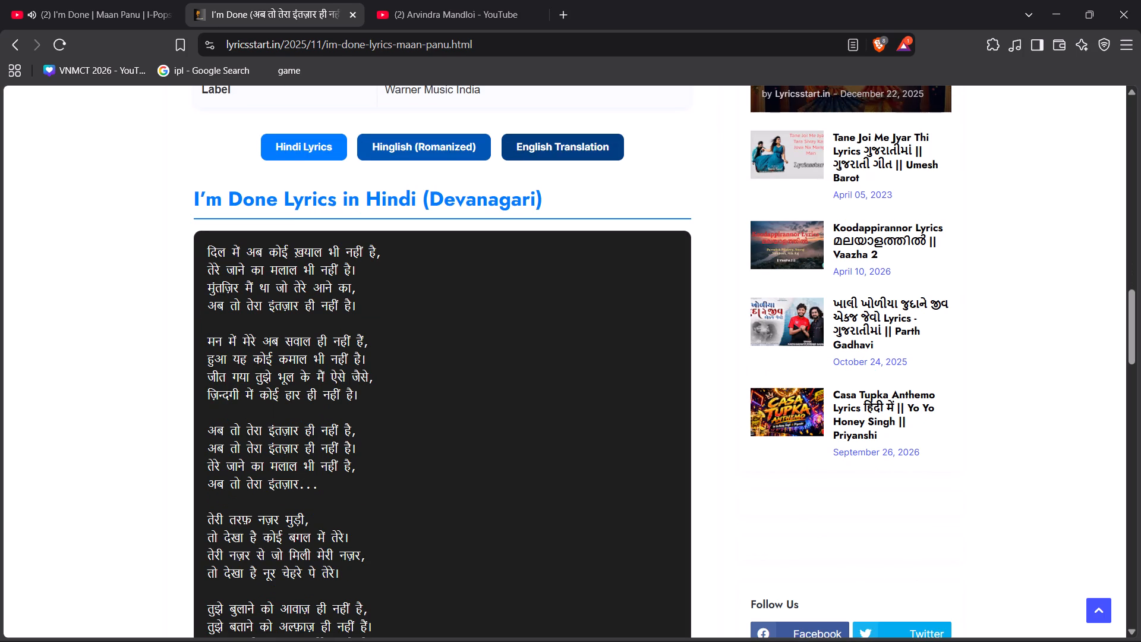
{"action": "scroll", "coordinate": [208, 251], "scroll_direction": "down", "scroll_amount": 2}
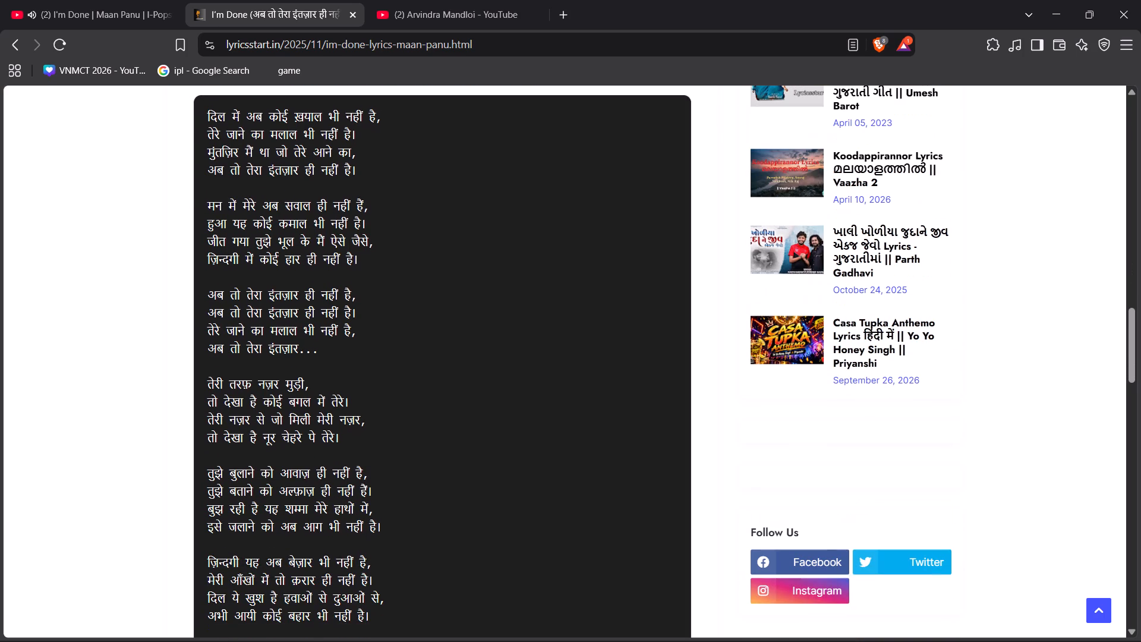
{"action": "scroll", "coordinate": [208, 251], "scroll_direction": "down", "scroll_amount": 2}
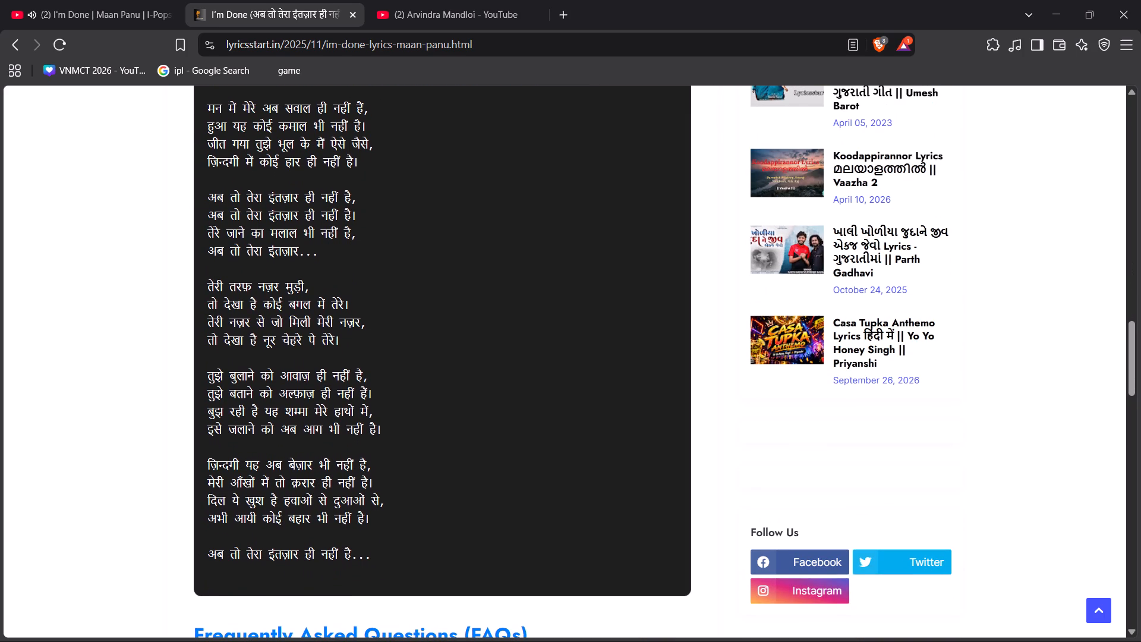
{"action": "scroll", "coordinate": [208, 251], "scroll_direction": "up", "scroll_amount": 2}
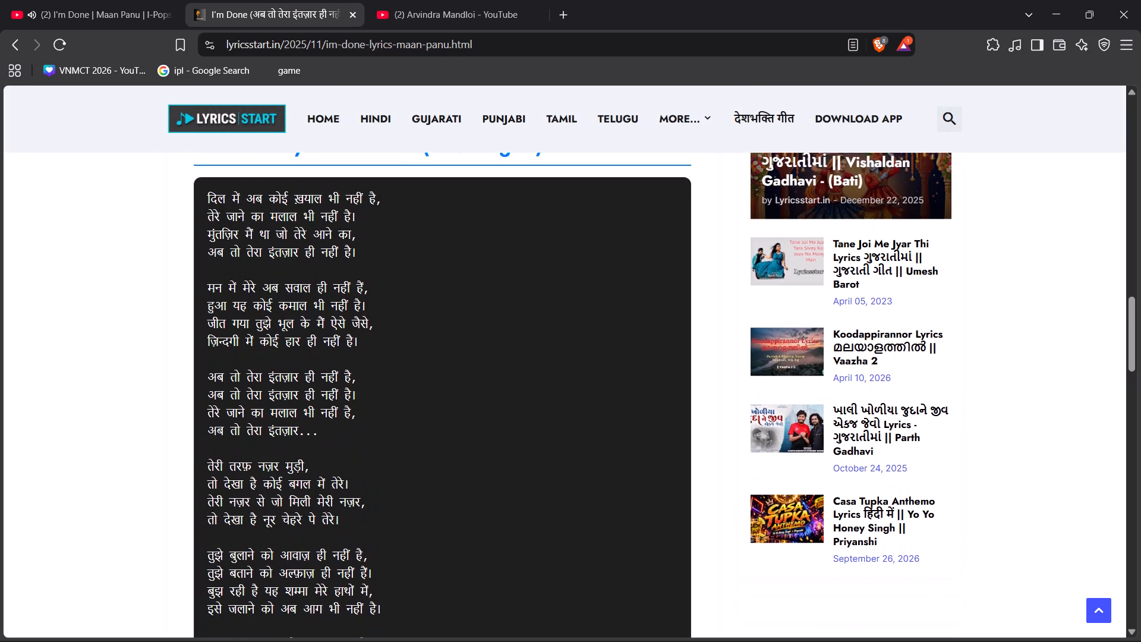
{"action": "scroll", "coordinate": [208, 251], "scroll_direction": "up", "scroll_amount": 1}
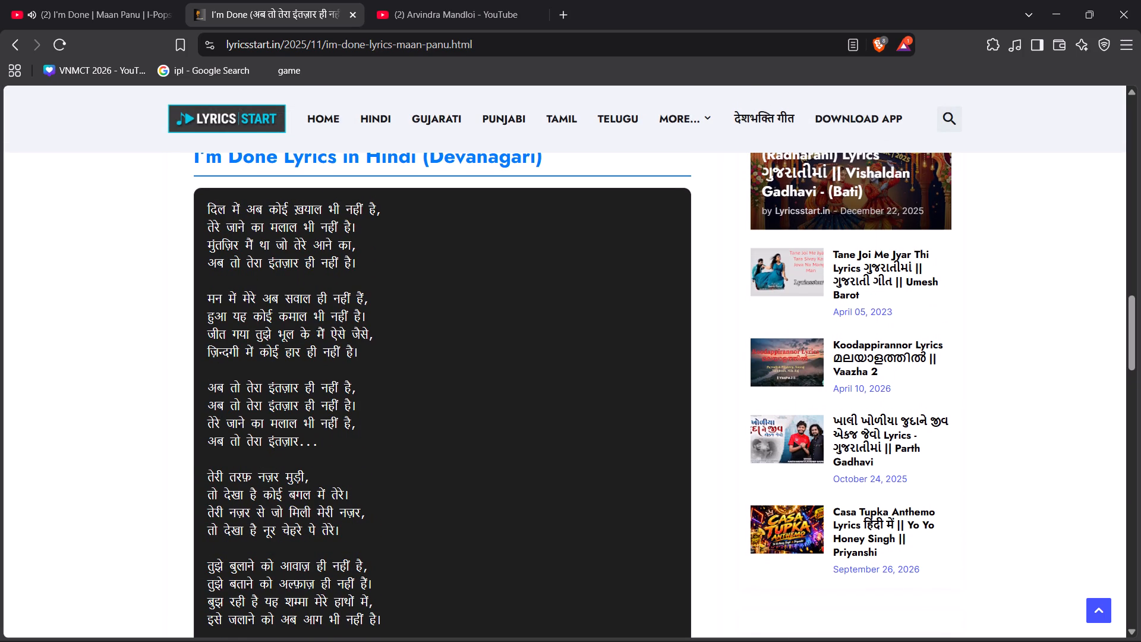
{"action": "scroll", "coordinate": [209, 208], "scroll_direction": "down", "scroll_amount": 2}
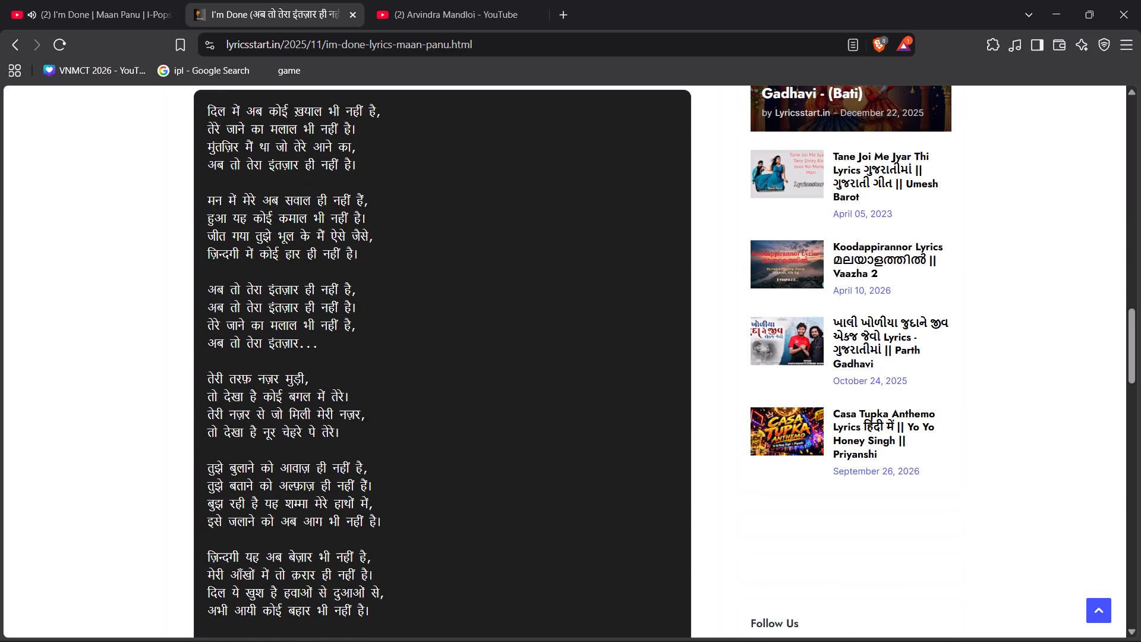
{"action": "scroll", "coordinate": [209, 208], "scroll_direction": "down", "scroll_amount": 1}
{"action": "scroll", "coordinate": [209, 208], "scroll_direction": "up", "scroll_amount": 1}
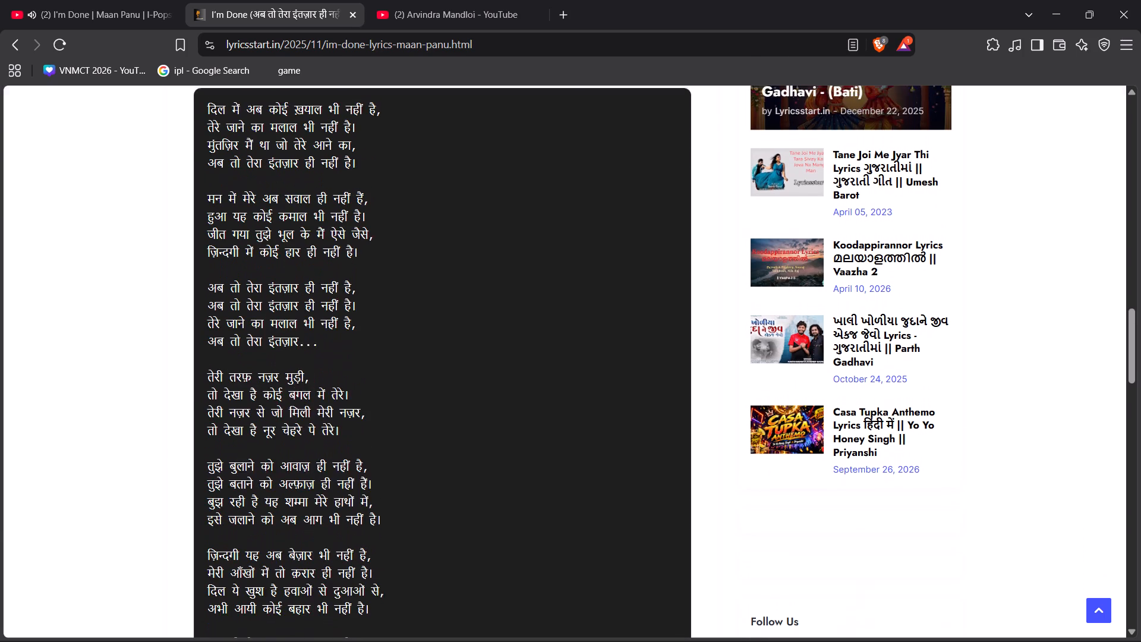
{"action": "scroll", "coordinate": [209, 208], "scroll_direction": "up", "scroll_amount": 2}
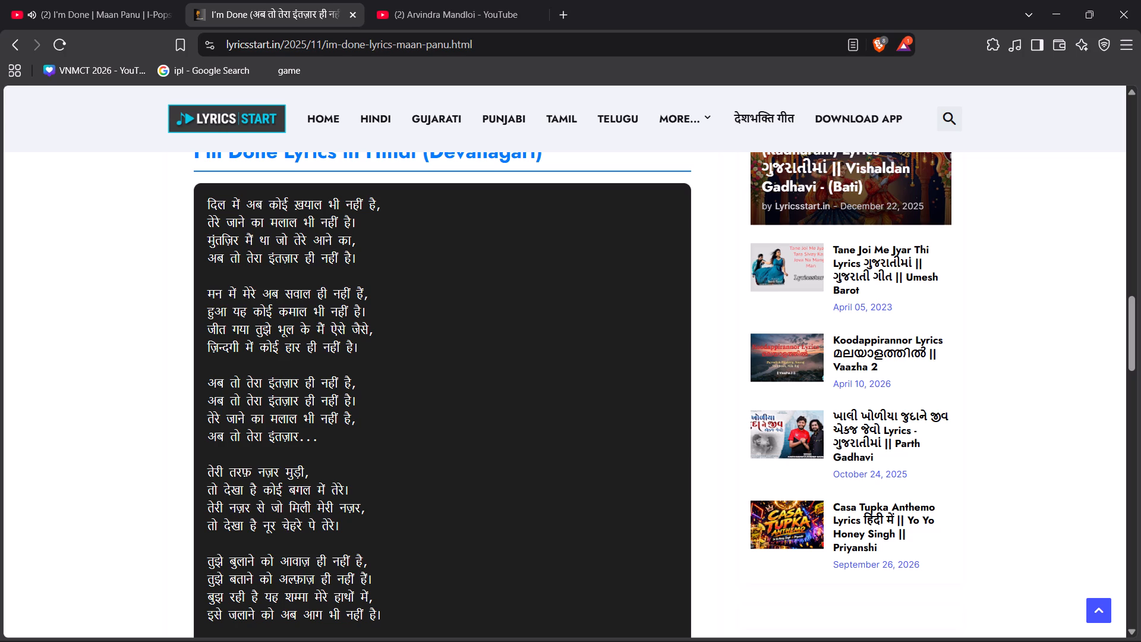
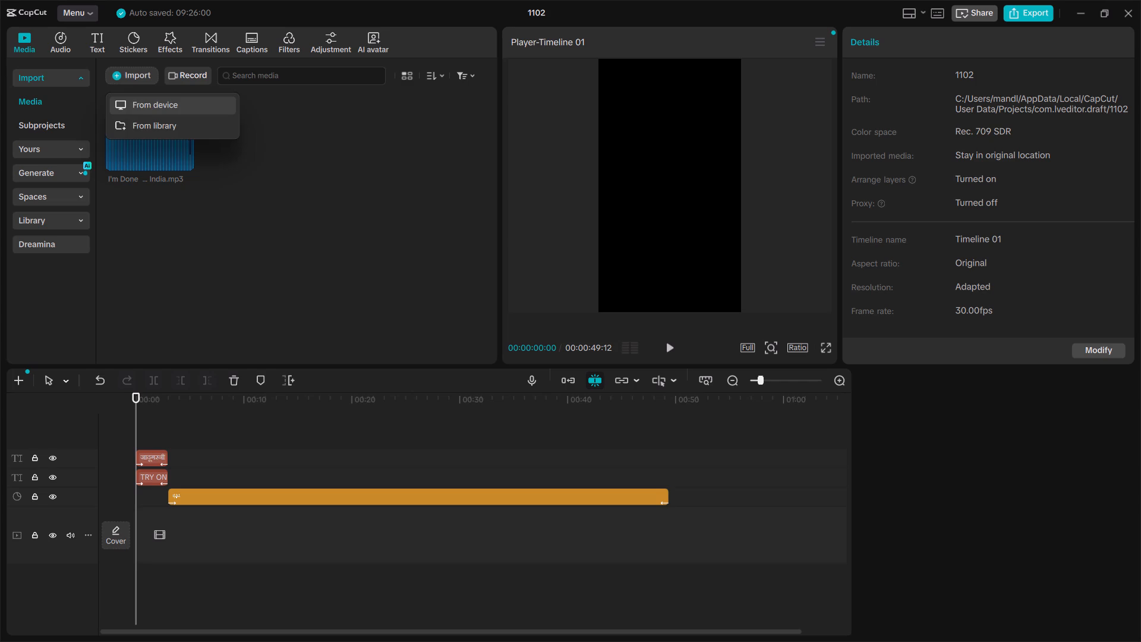
{"action": "left_click", "coordinate": [149, 105]}
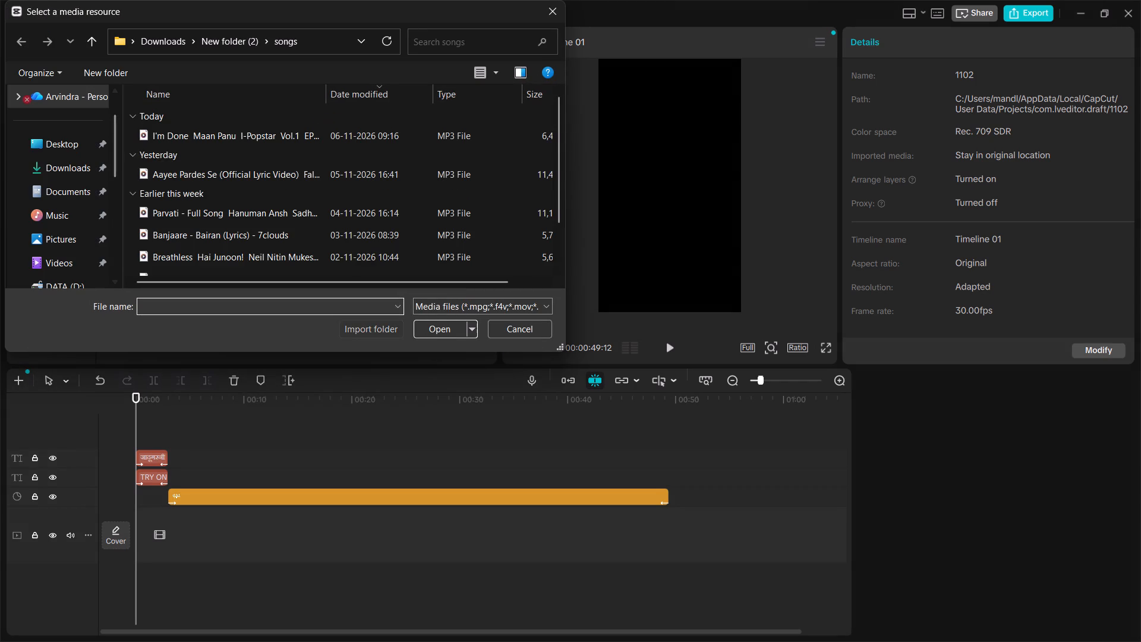
{"action": "left_click", "coordinate": [230, 32]}
{"action": "double_click", "coordinate": [193, 137]}
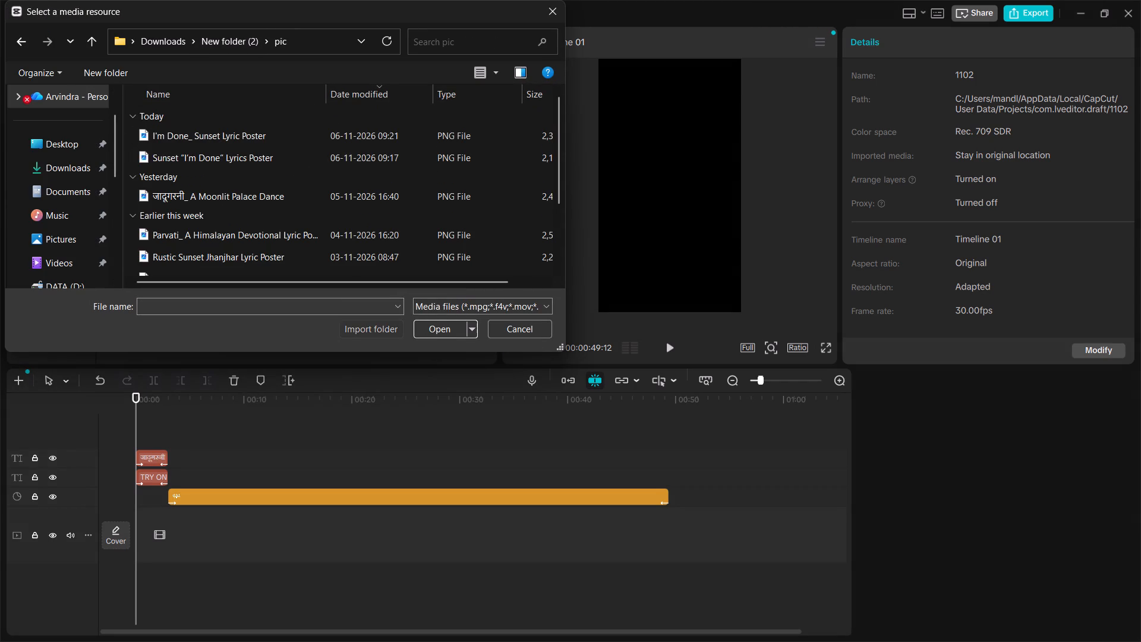
{"action": "left_click", "coordinate": [192, 152]}
{"action": "double_click", "coordinate": [192, 152]}
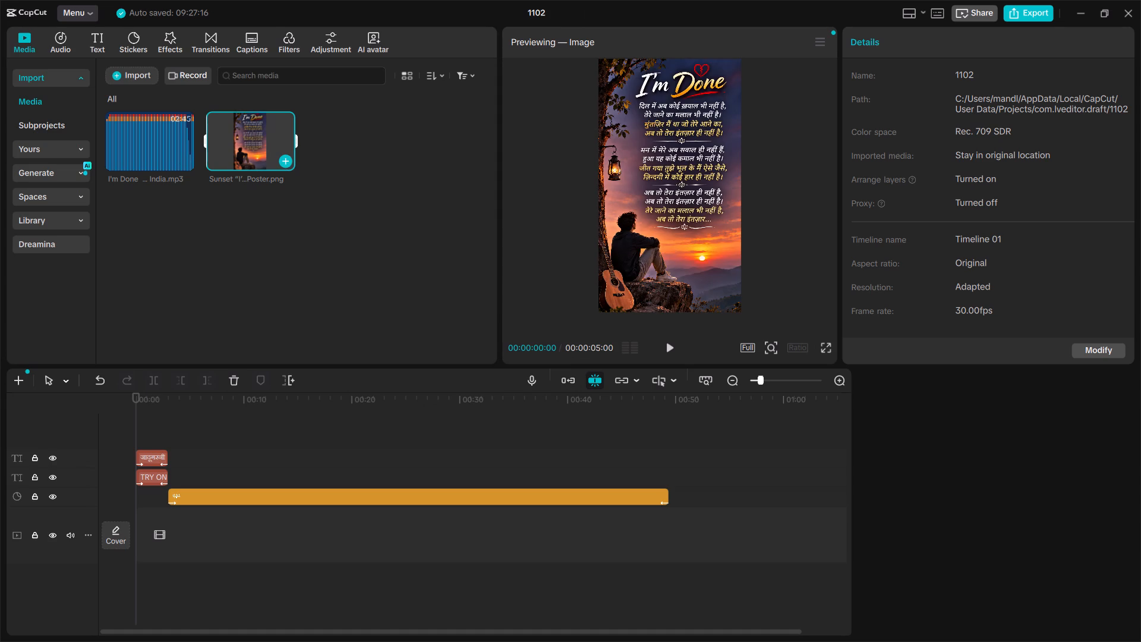
Place the Sunset poster on the main track after the opening titles and extend it to 00:00:46:12, ending with the sticker clip.
{"action": "left_click_drag", "start_coordinate": [265, 145], "coordinate": [168, 517]}
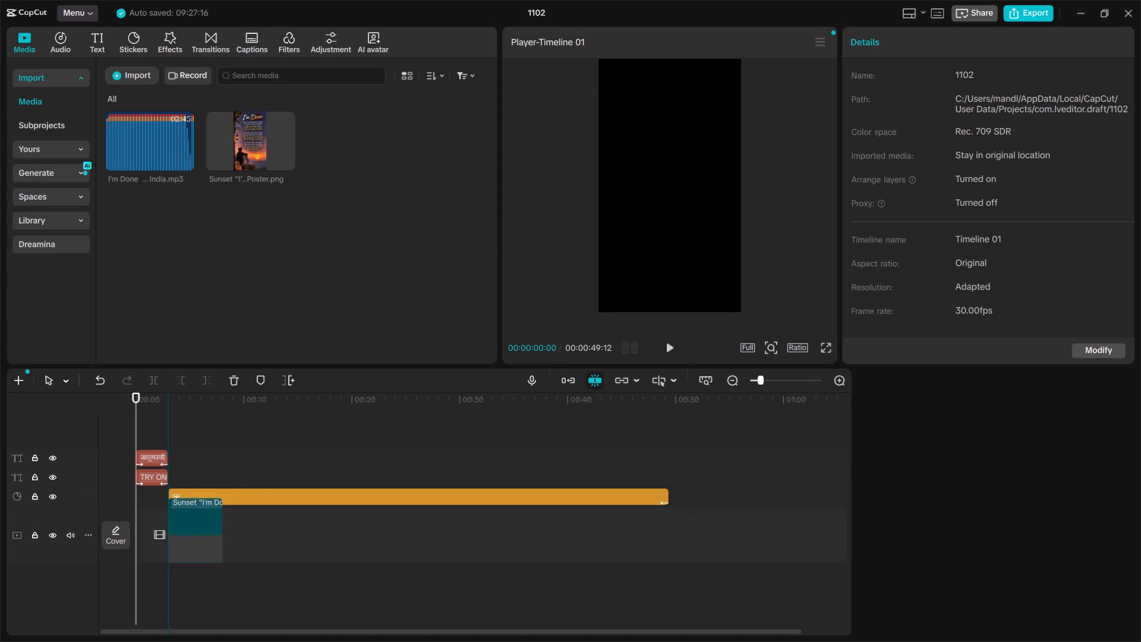
{"action": "left_click_drag", "start_coordinate": [226, 541], "coordinate": [672, 515]}
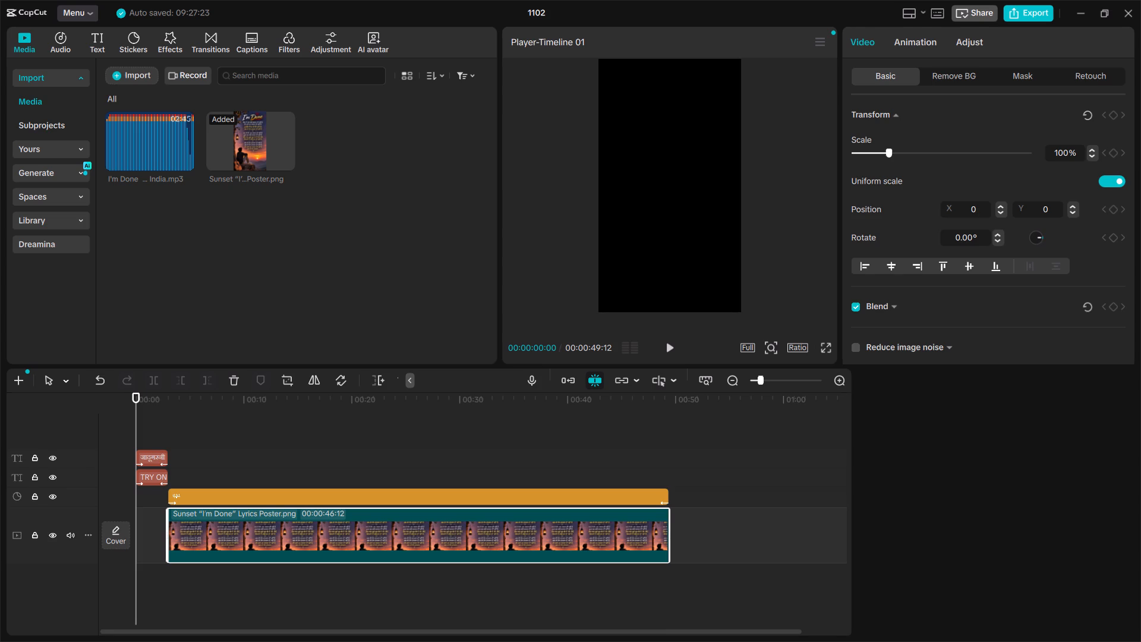
Apply a 0.5 s Fade In and a 0.5 s Fade Out animation to the Sunset poster clip.
{"action": "left_click", "coordinate": [915, 36]}
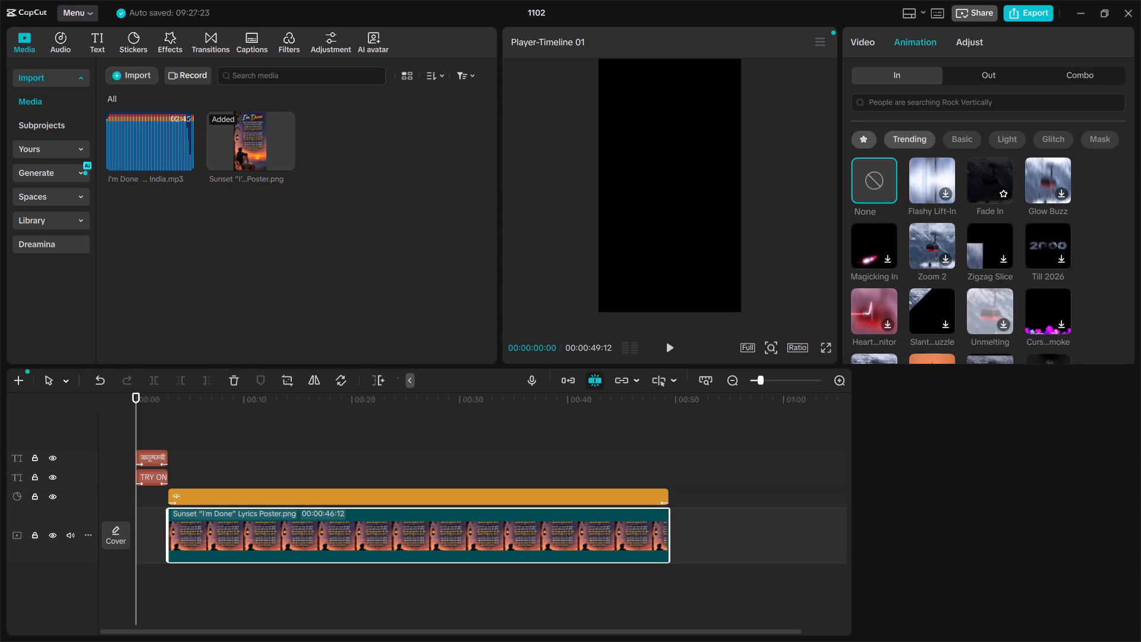
{"action": "left_click", "coordinate": [976, 178]}
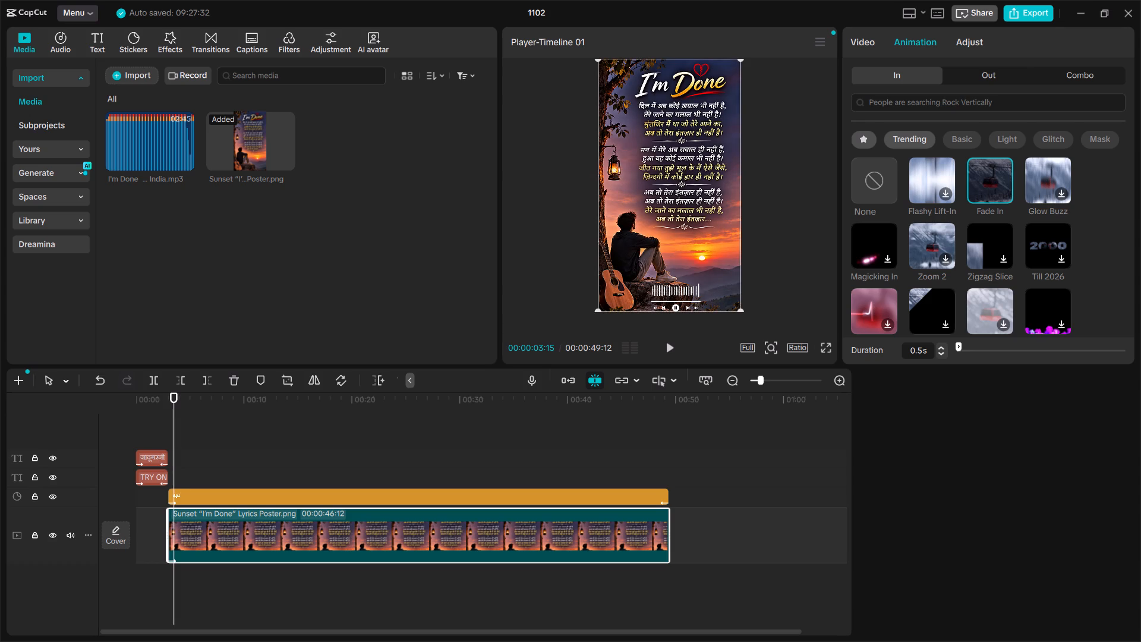
{"action": "left_click", "coordinate": [975, 77]}
{"action": "left_click", "coordinate": [931, 174]}
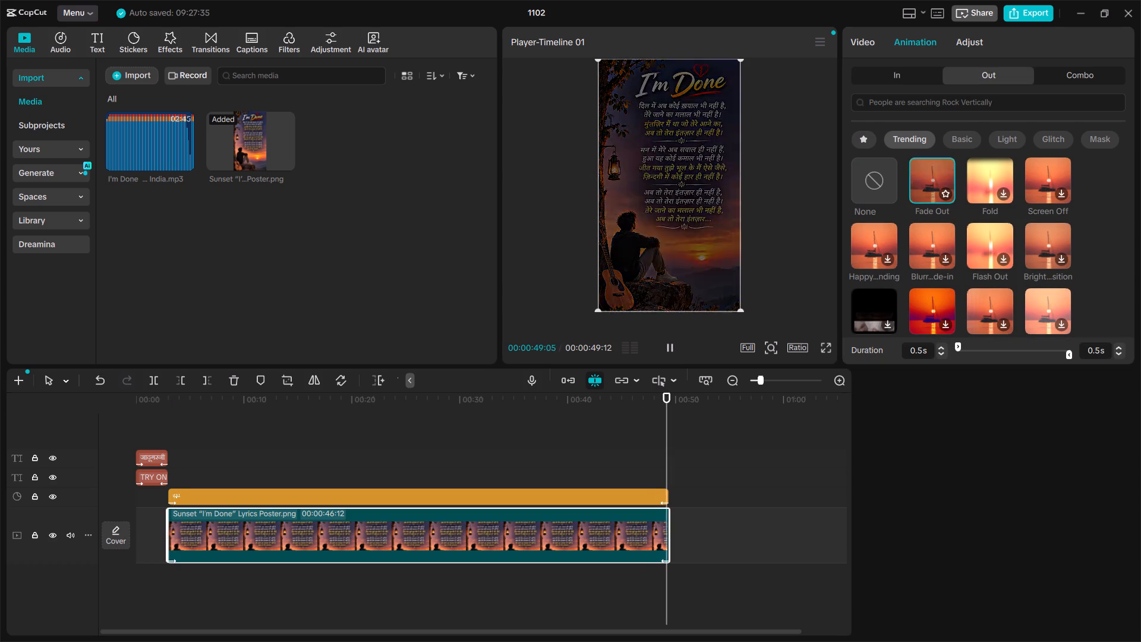
Turn off uniform scale for the player-bar sticker and widen it to a scale width of 164%.
{"action": "left_click", "coordinate": [383, 496]}
{"action": "left_click", "coordinate": [418, 454]}
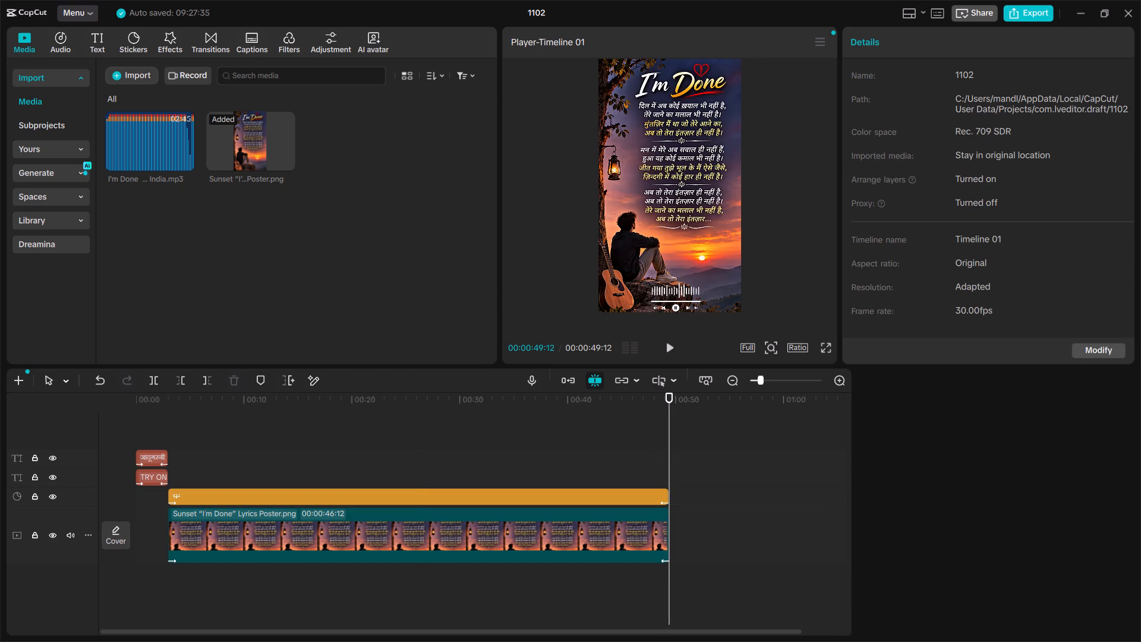
{"action": "key", "text": "space"}
{"action": "left_click", "coordinate": [670, 284]}
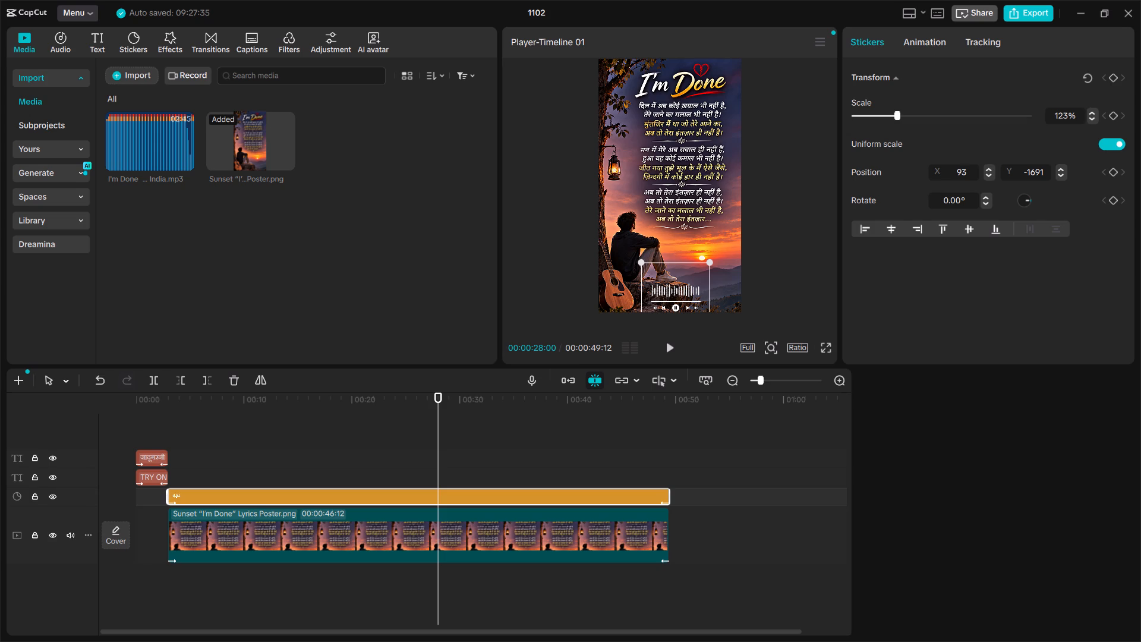
{"action": "left_click", "coordinate": [1105, 144]}
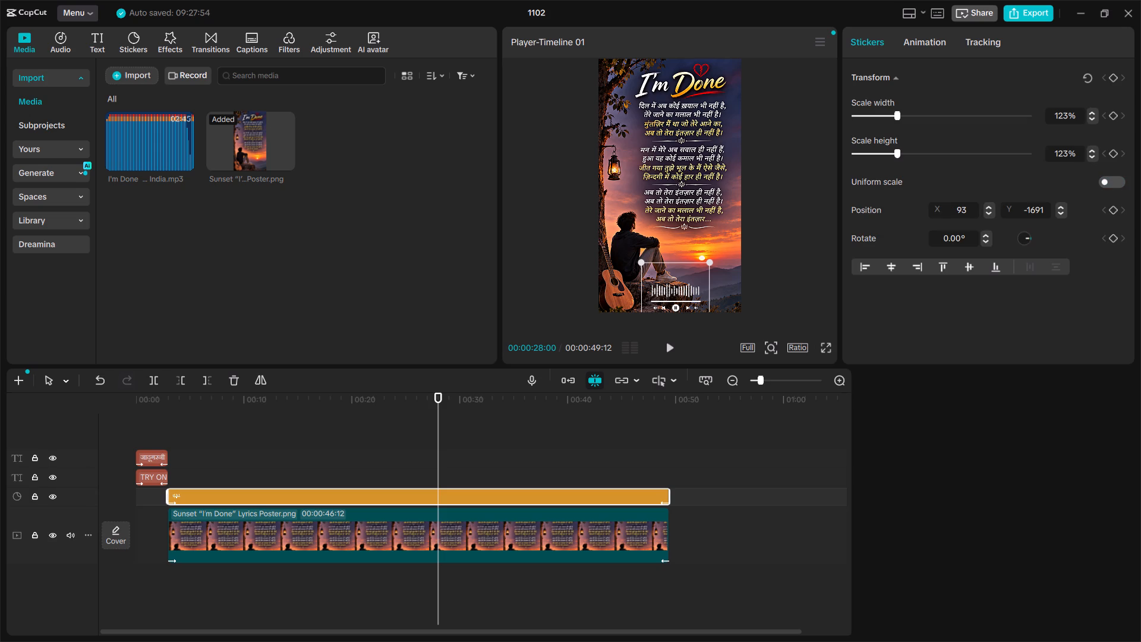
{"action": "left_click_drag", "start_coordinate": [897, 115], "coordinate": [907, 115]}
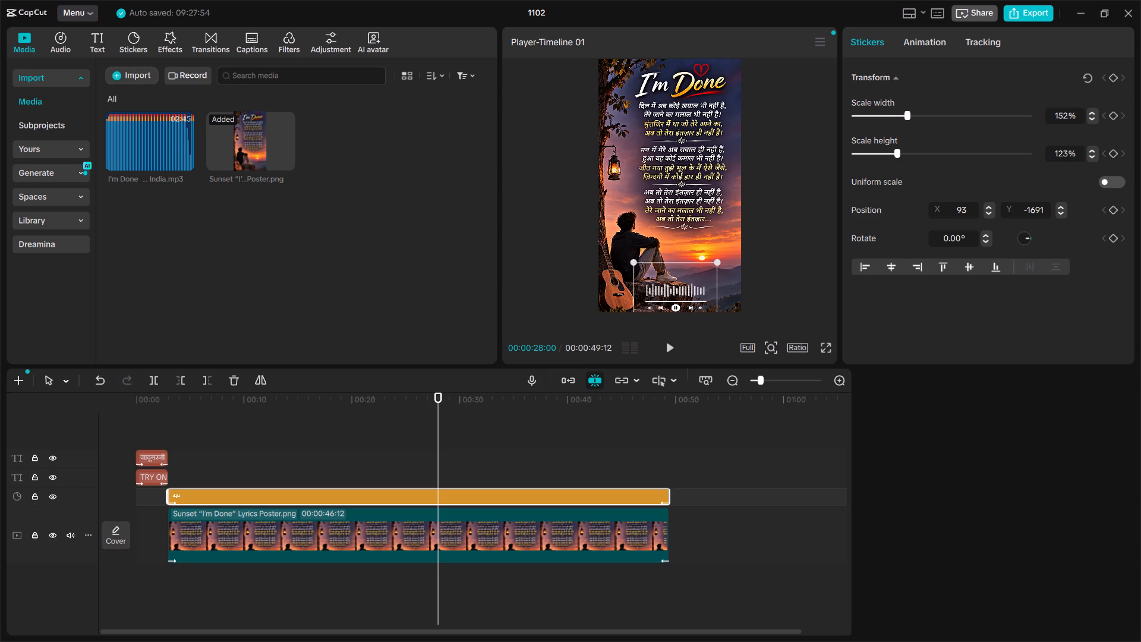
{"action": "left_click_drag", "start_coordinate": [907, 115], "coordinate": [913, 121]}
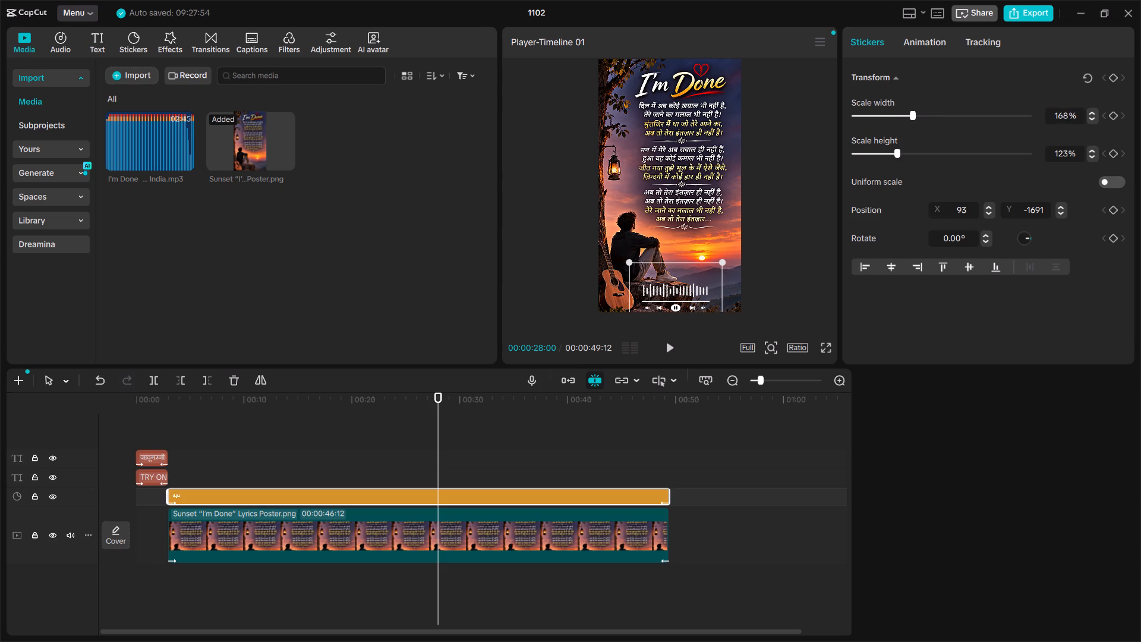
{"action": "left_click_drag", "start_coordinate": [913, 121], "coordinate": [910, 123]}
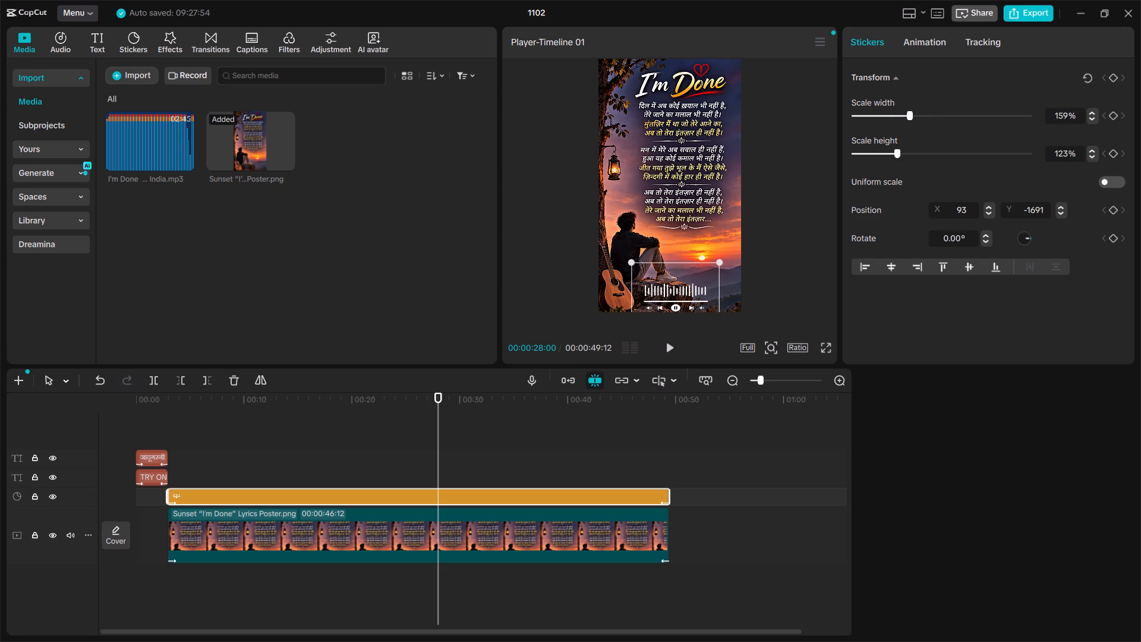
{"action": "left_click_drag", "start_coordinate": [910, 123], "coordinate": [912, 122]}
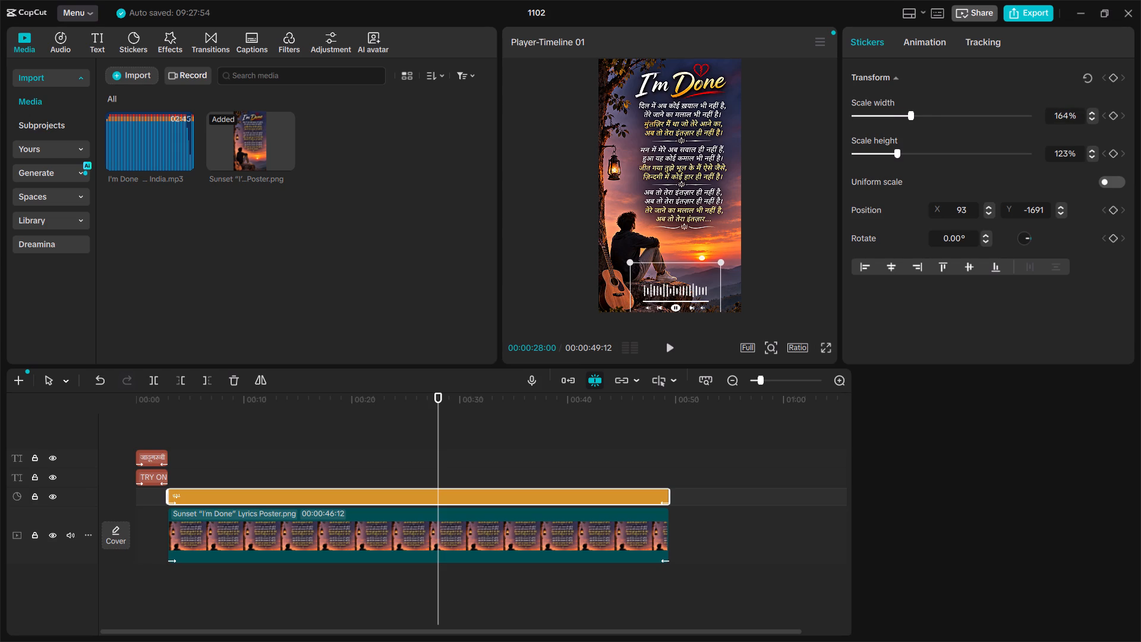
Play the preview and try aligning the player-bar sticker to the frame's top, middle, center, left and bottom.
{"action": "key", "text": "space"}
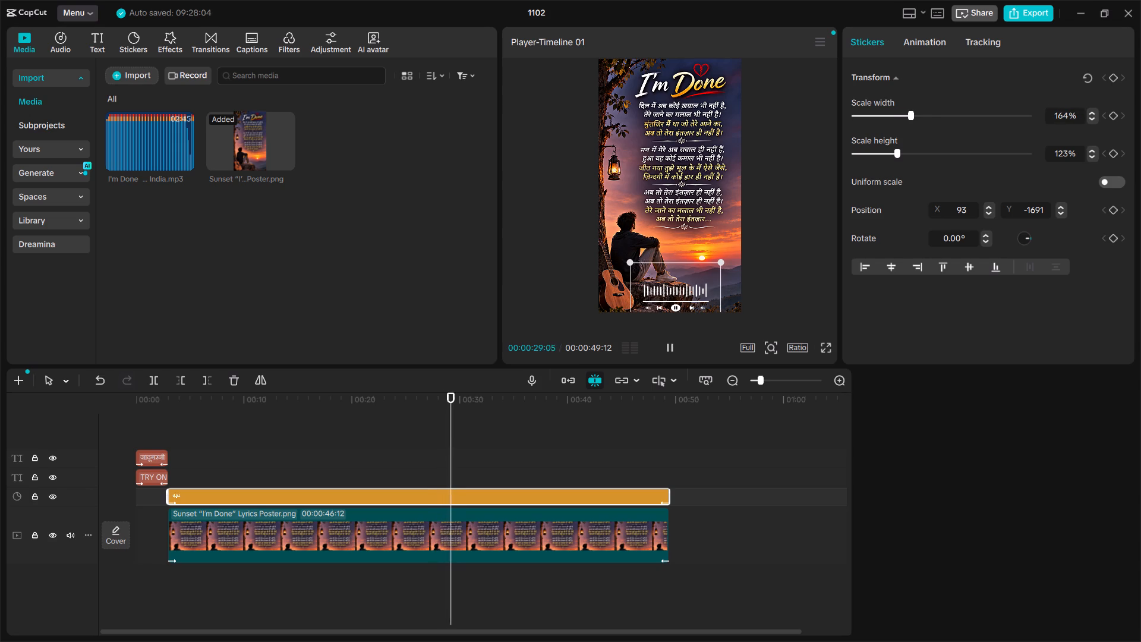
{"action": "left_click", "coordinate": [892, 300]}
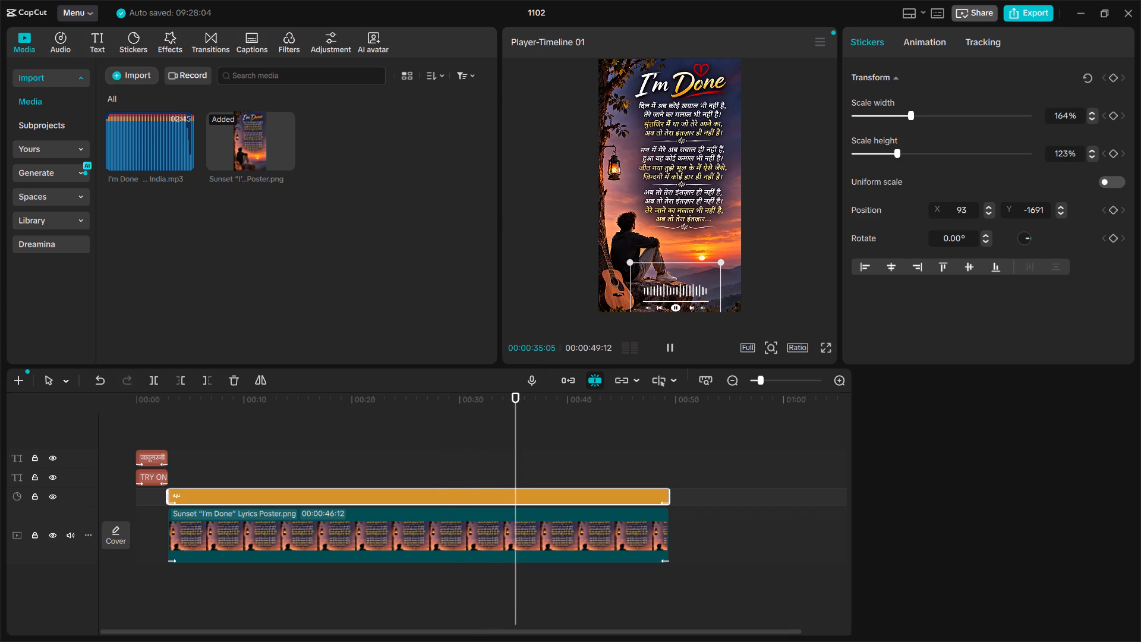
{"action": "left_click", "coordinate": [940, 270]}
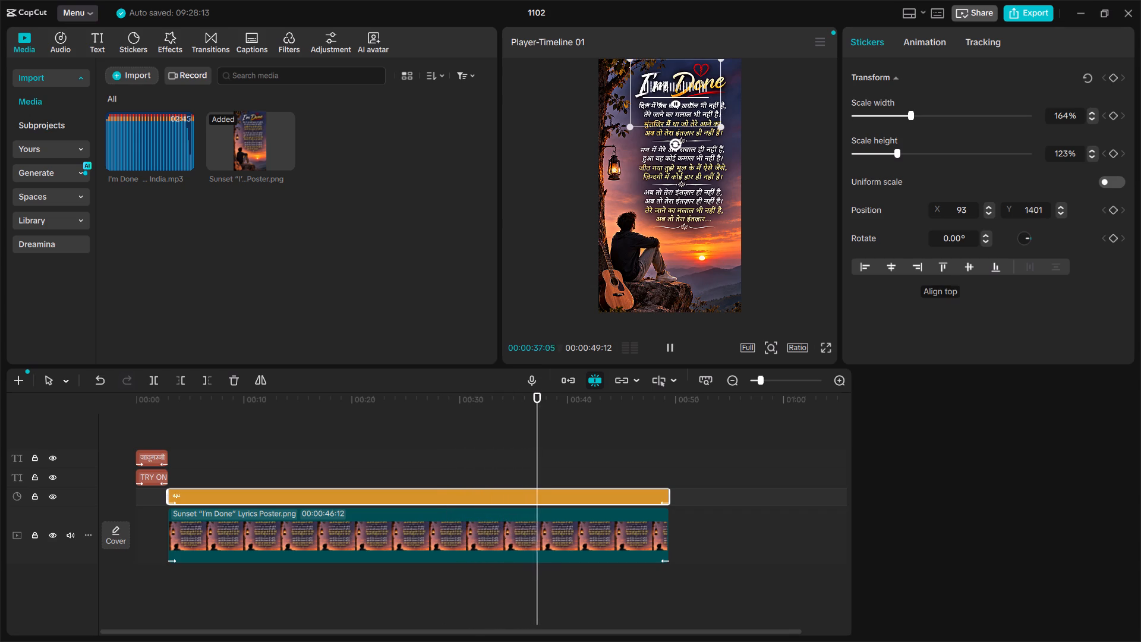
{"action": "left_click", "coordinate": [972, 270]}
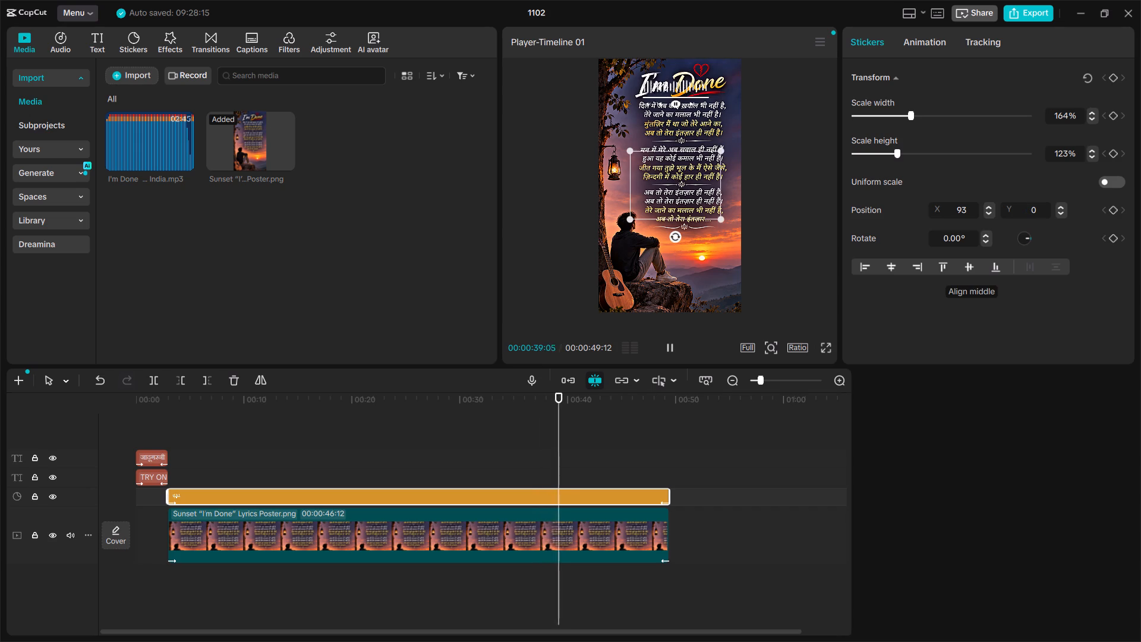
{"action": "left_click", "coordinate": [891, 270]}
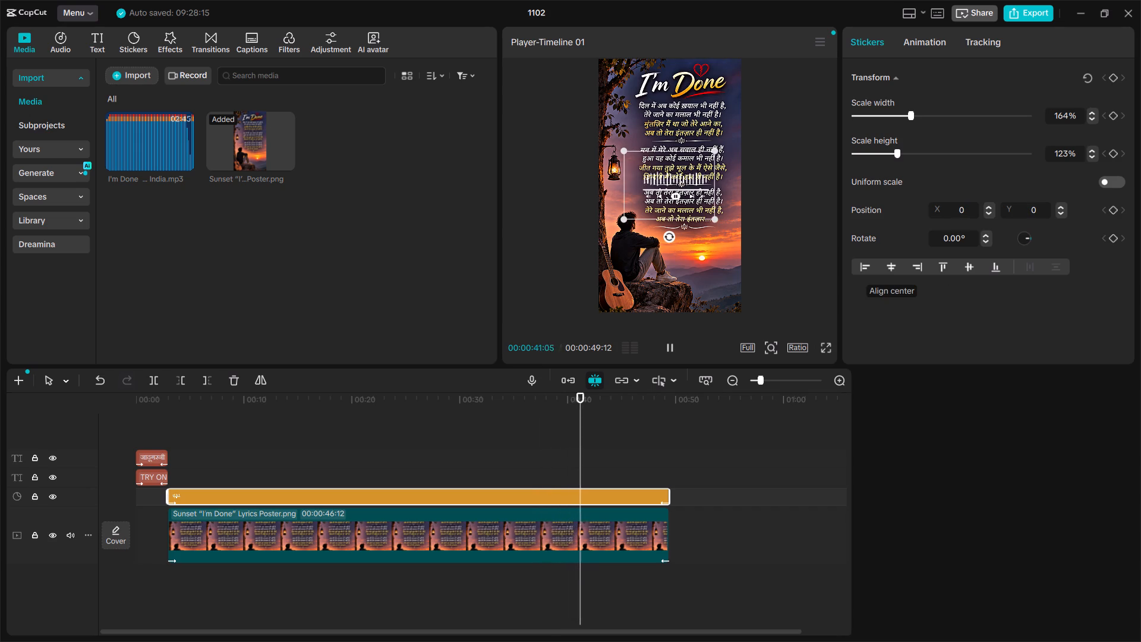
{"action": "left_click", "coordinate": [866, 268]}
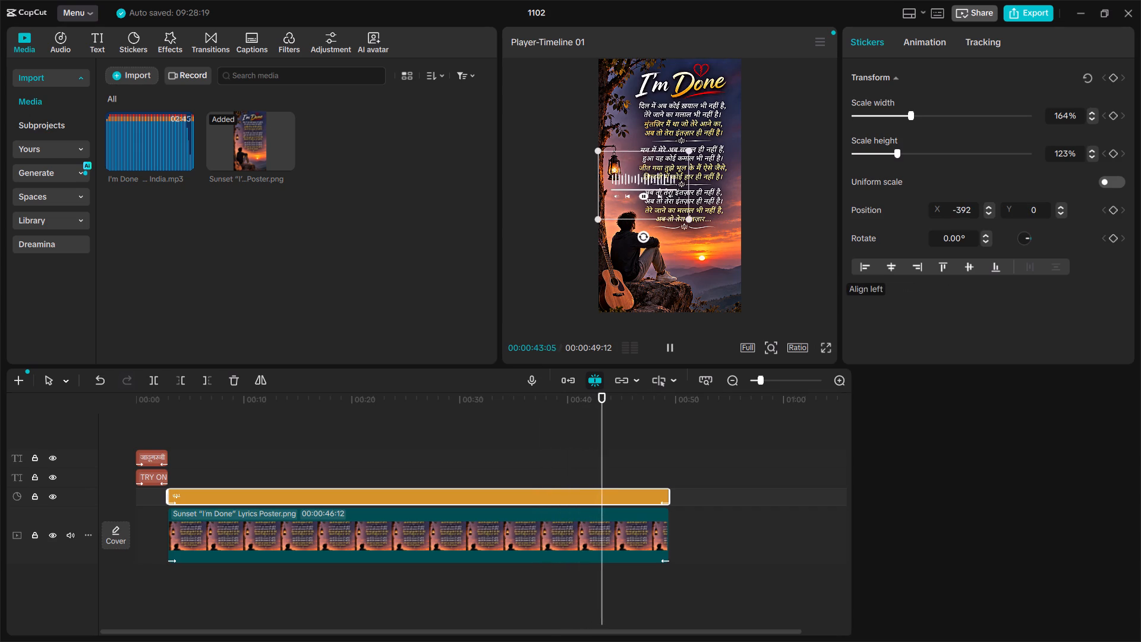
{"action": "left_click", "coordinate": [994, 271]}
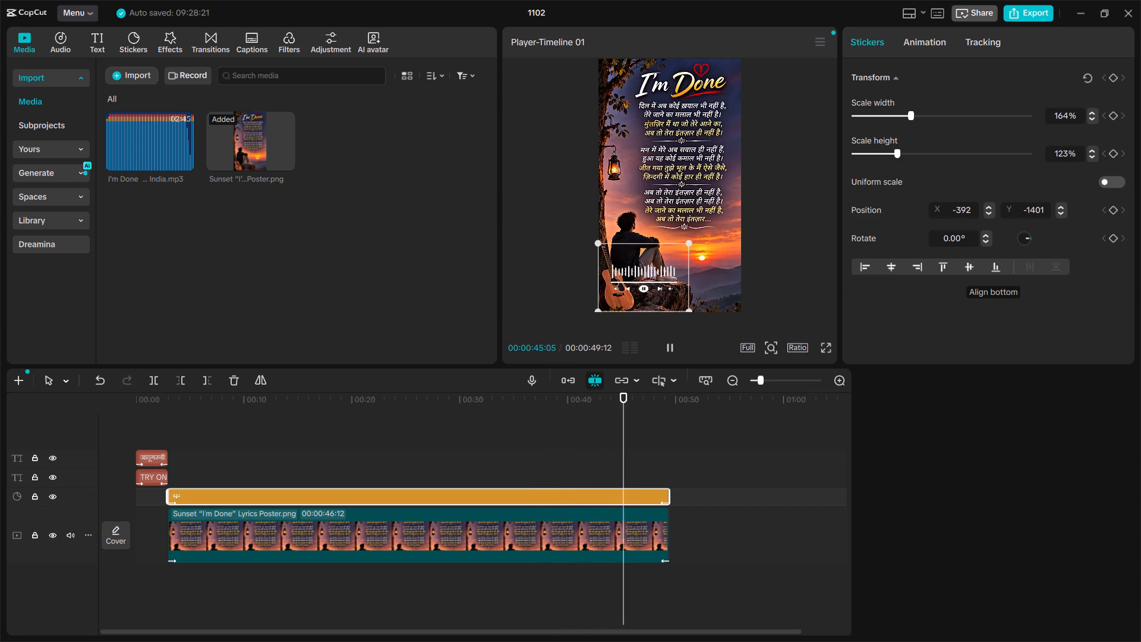
Place the player-bar sticker centred near the bottom edge of the poster, at position X 0, Y -1654.
{"action": "left_click_drag", "start_coordinate": [655, 265], "coordinate": [682, 275]}
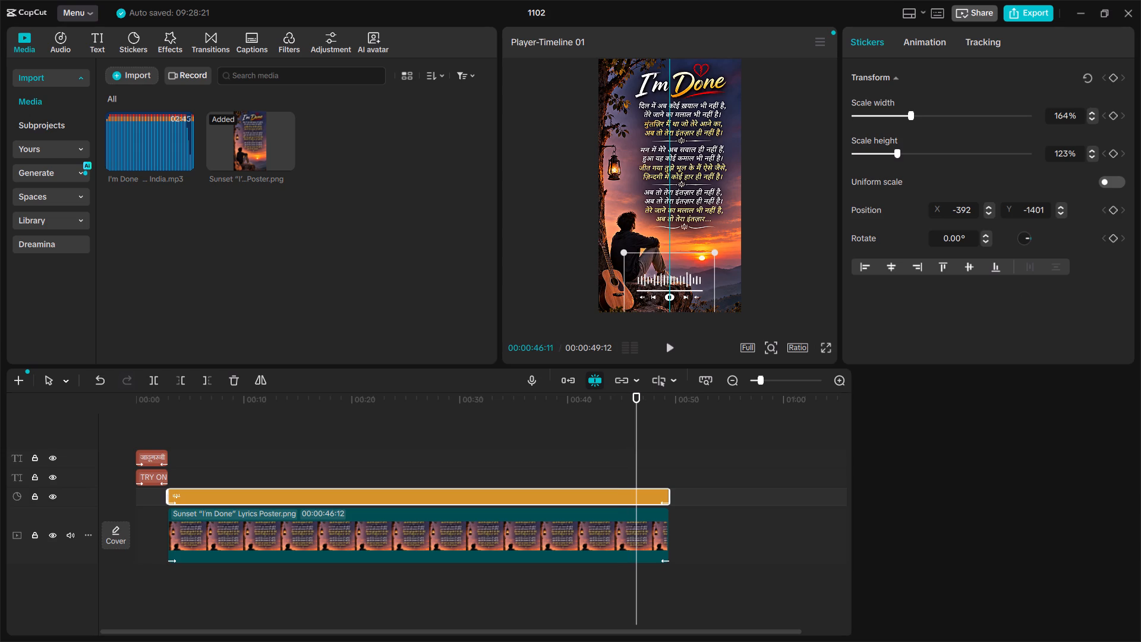
{"action": "left_click_drag", "start_coordinate": [682, 275], "coordinate": [684, 281]}
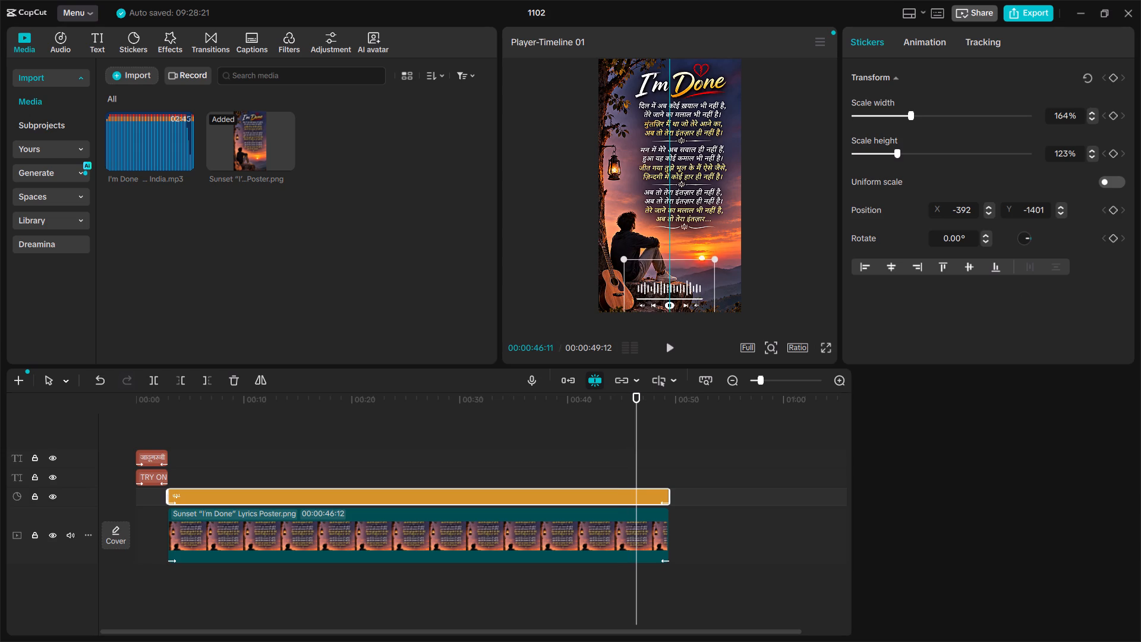
{"action": "left_click_drag", "start_coordinate": [684, 281], "coordinate": [684, 282]}
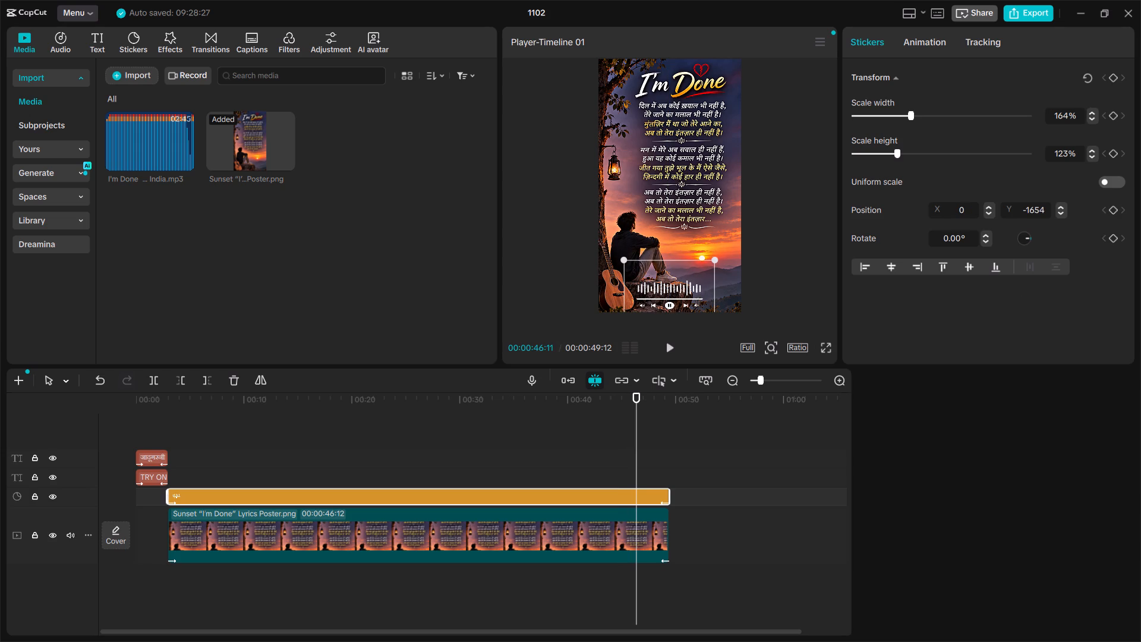
{"action": "left_click", "coordinate": [762, 432]}
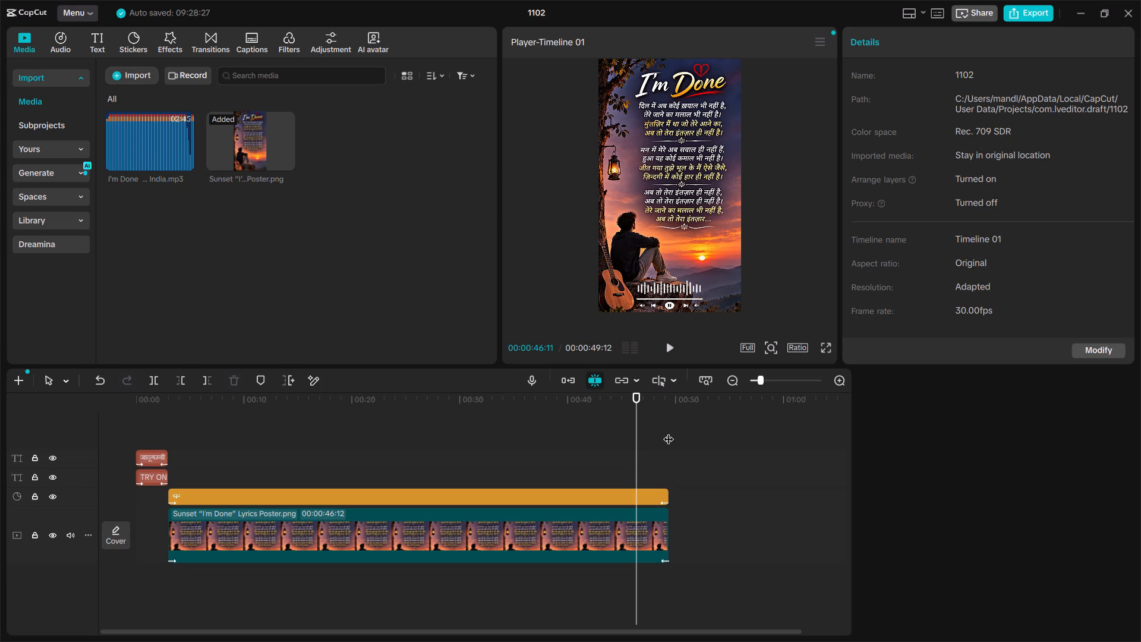
Shorten the player-bar sticker clip from its end so it finishes at about 00:00:41.
{"action": "left_click_drag", "start_coordinate": [666, 495], "coordinate": [573, 496]}
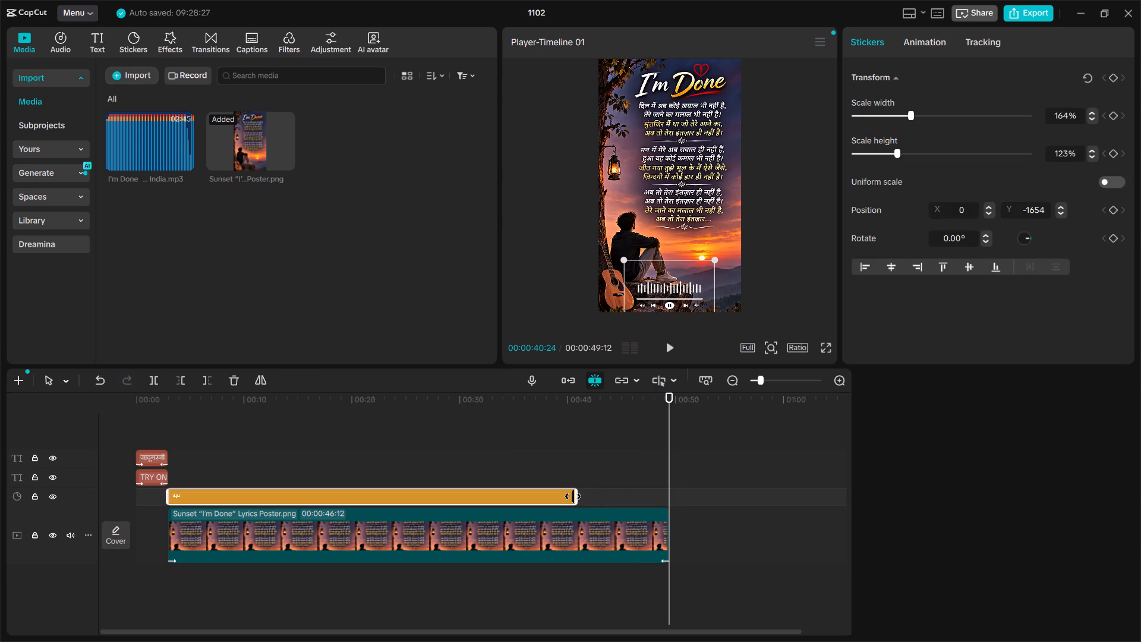
{"action": "left_click_drag", "start_coordinate": [573, 496], "coordinate": [574, 496]}
{"action": "left_click_drag", "start_coordinate": [574, 496], "coordinate": [575, 496]}
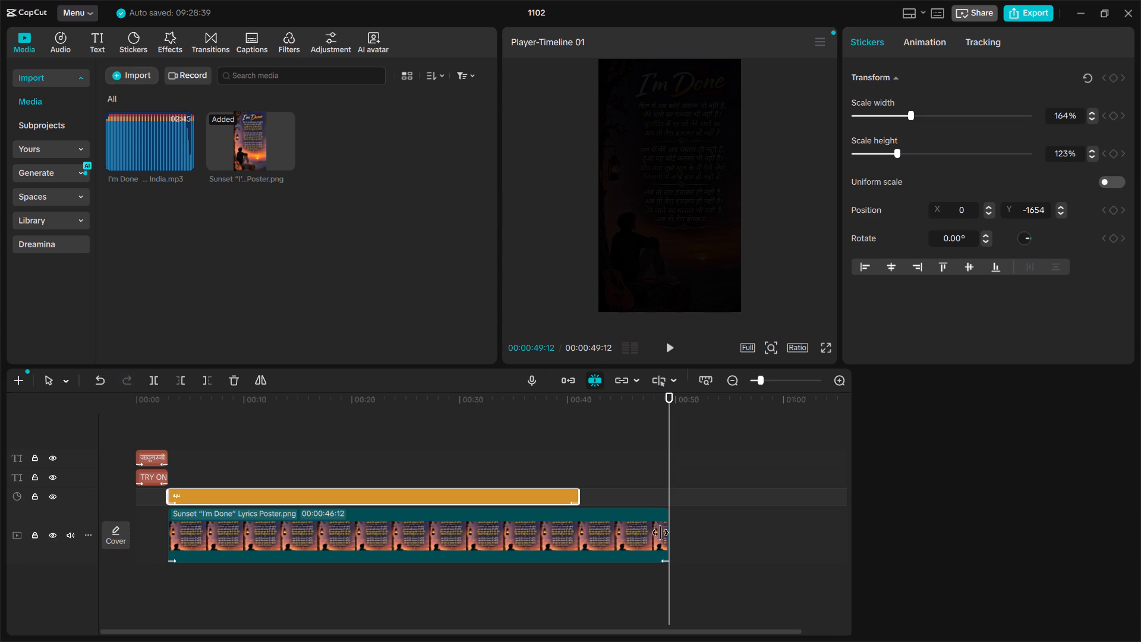
Trim the end of the Sunset poster clip to a duration of 00:00:38:01, matching the sticker clip's end.
{"action": "left_click_drag", "start_coordinate": [671, 534], "coordinate": [584, 545]}
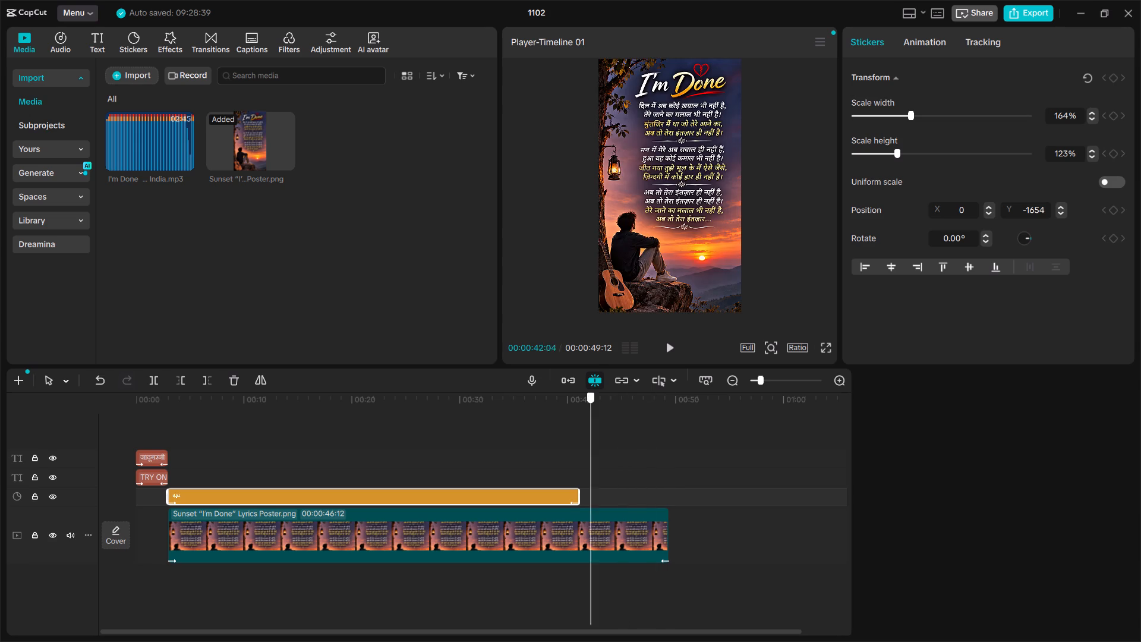
{"action": "left_click_drag", "start_coordinate": [584, 545], "coordinate": [569, 545]}
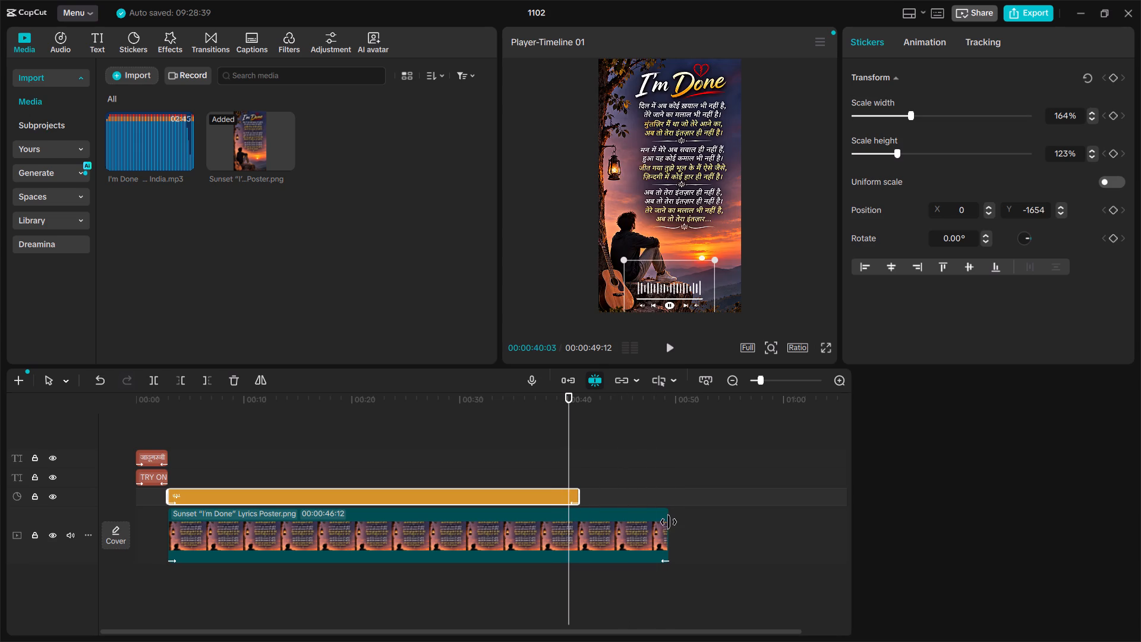
{"action": "left_click_drag", "start_coordinate": [667, 523], "coordinate": [577, 526]}
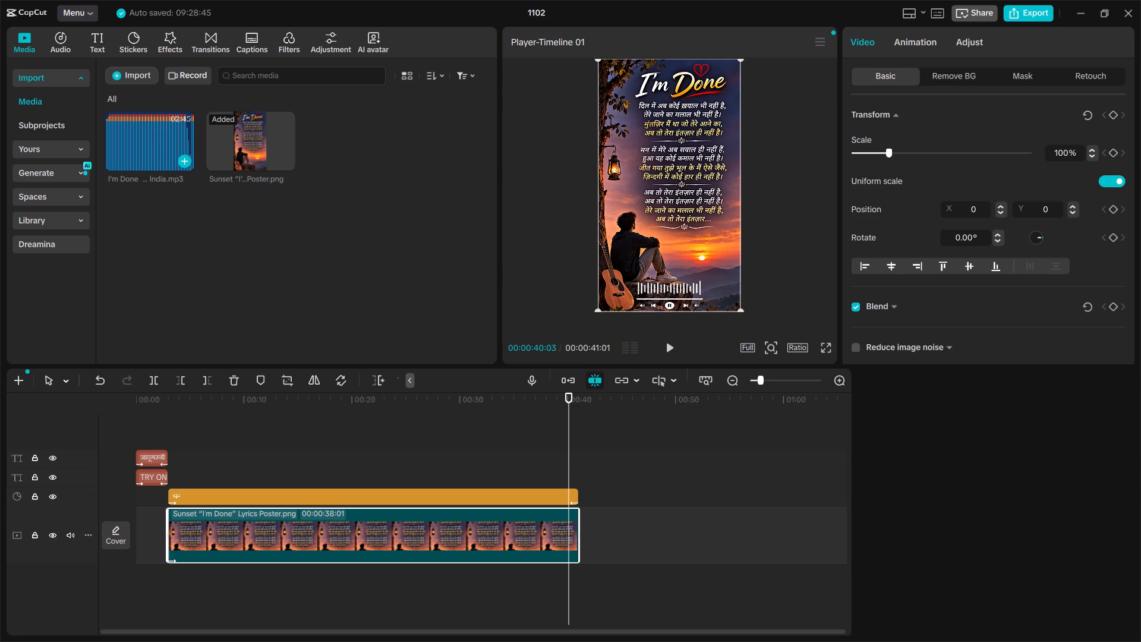
Add the I'm Done MP3 to the timeline as an audio track below the poster, starting at 00:00.
{"action": "left_click_drag", "start_coordinate": [155, 140], "coordinate": [149, 583]}
{"action": "left_click", "coordinate": [157, 578]}
{"action": "left_click_drag", "start_coordinate": [157, 578], "coordinate": [132, 578]}
{"action": "left_click", "coordinate": [232, 452]}
Listen to the song between about 17 and 25 seconds to find where the wanted part begins.
{"action": "key", "text": "space"}
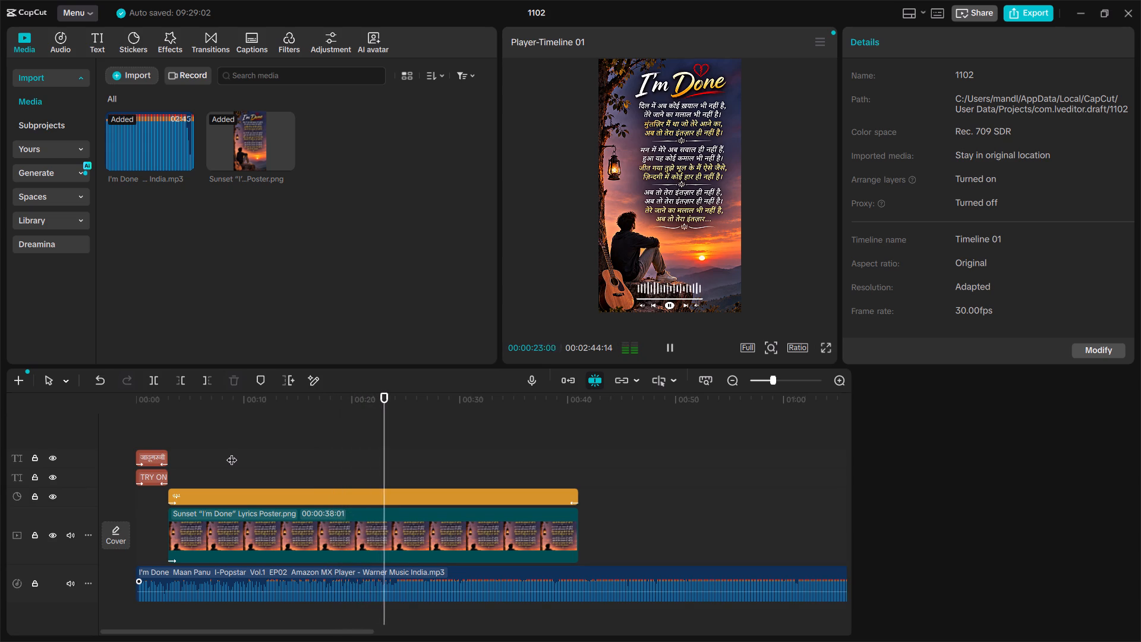
{"action": "key", "text": "space"}
{"action": "key", "text": "space"}
{"action": "key", "text": "space"}
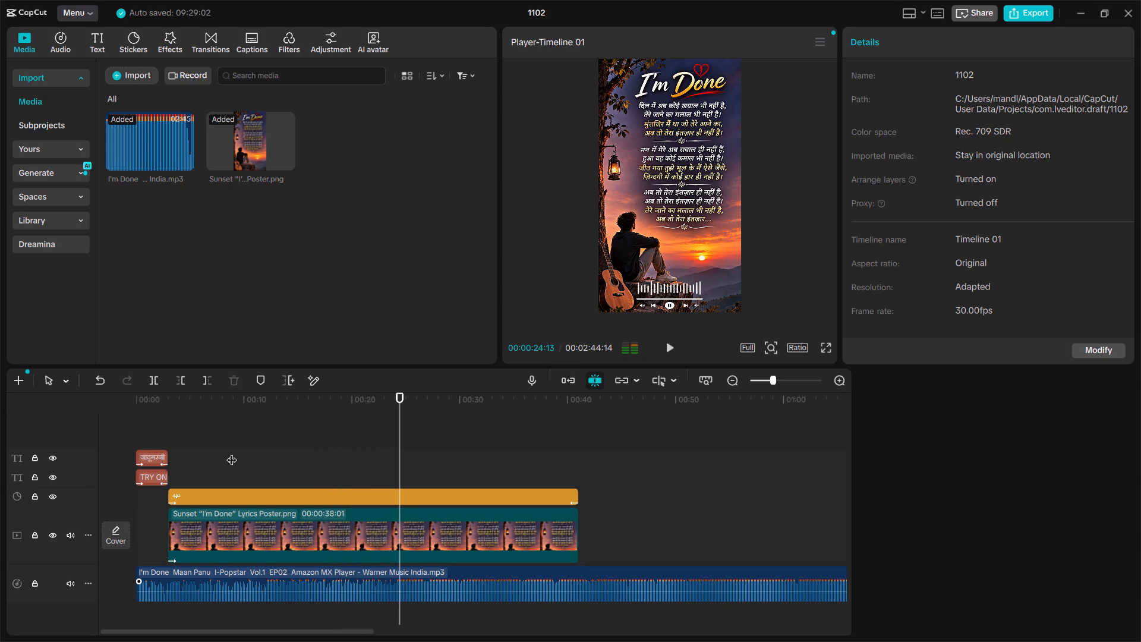
{"action": "key", "text": "space"}
{"action": "key", "text": "space"}
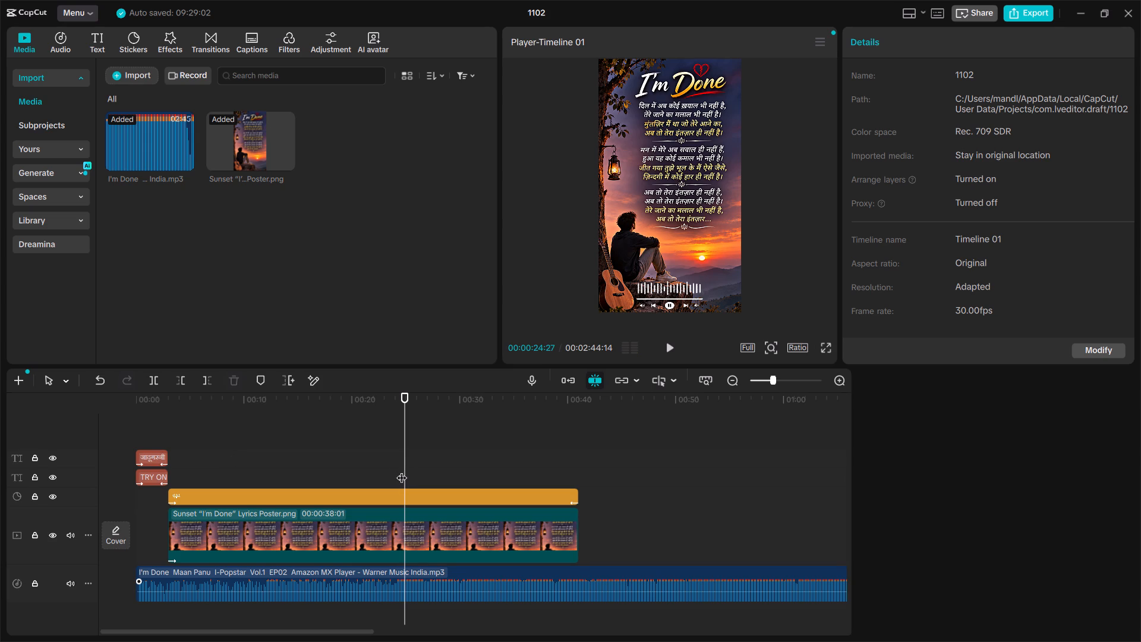
{"action": "left_click_drag", "start_coordinate": [402, 470], "coordinate": [354, 477]}
{"action": "key", "text": "space"}
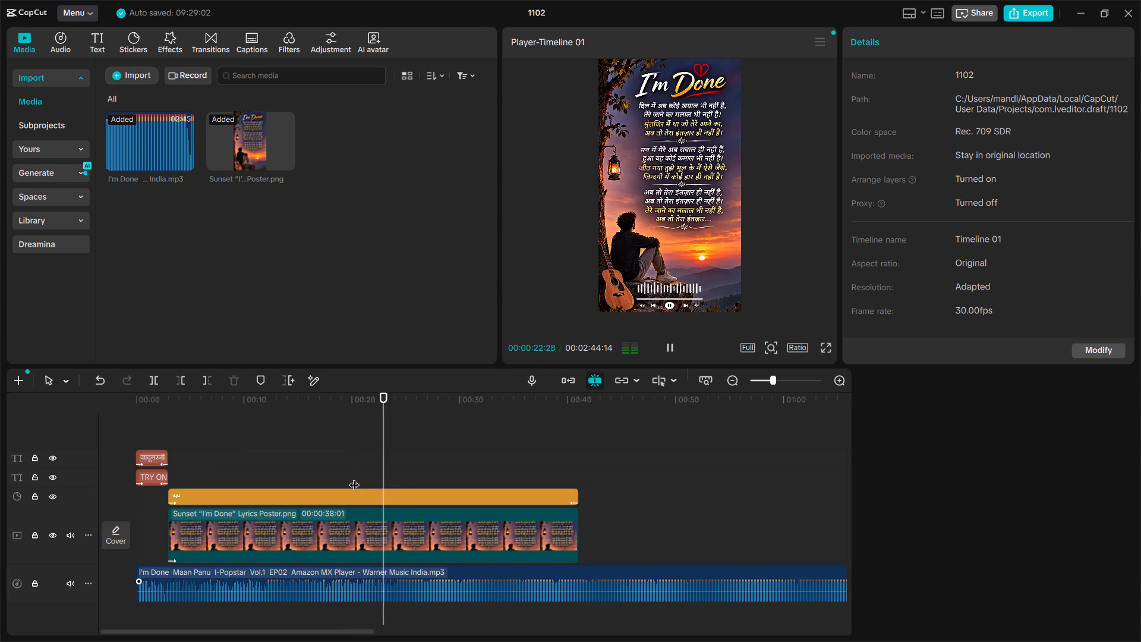
{"action": "key", "text": "space"}
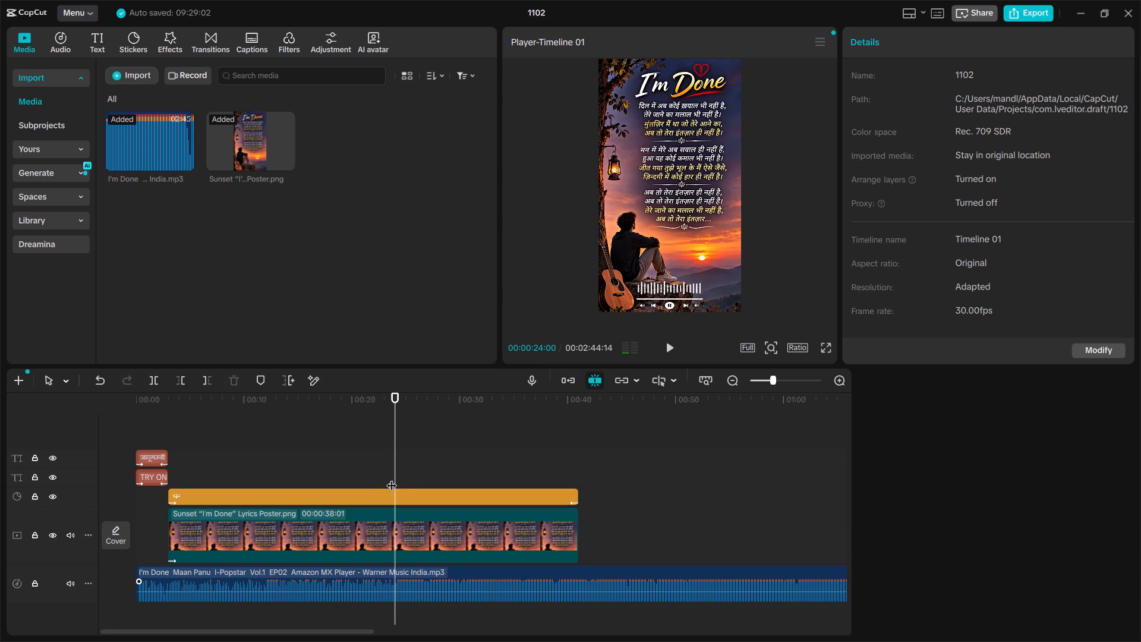
{"action": "left_click_drag", "start_coordinate": [398, 477], "coordinate": [319, 473]}
{"action": "left_click", "coordinate": [319, 473]}
{"action": "key", "text": "space"}
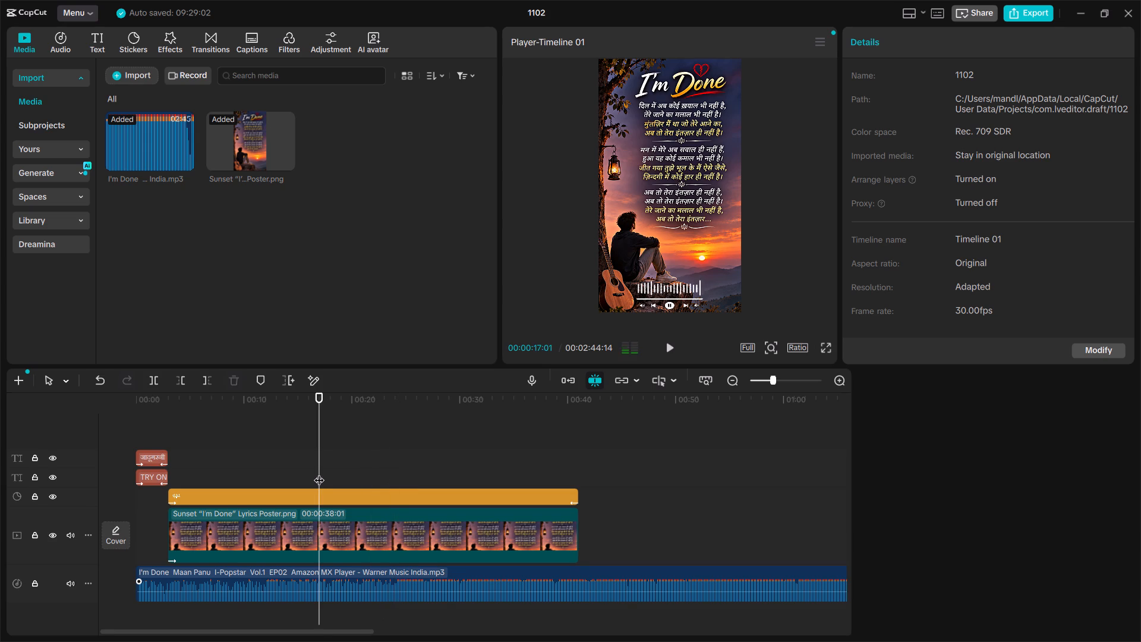
{"action": "key", "text": "space"}
{"action": "key", "text": "space"}
{"action": "key", "text": "space"}
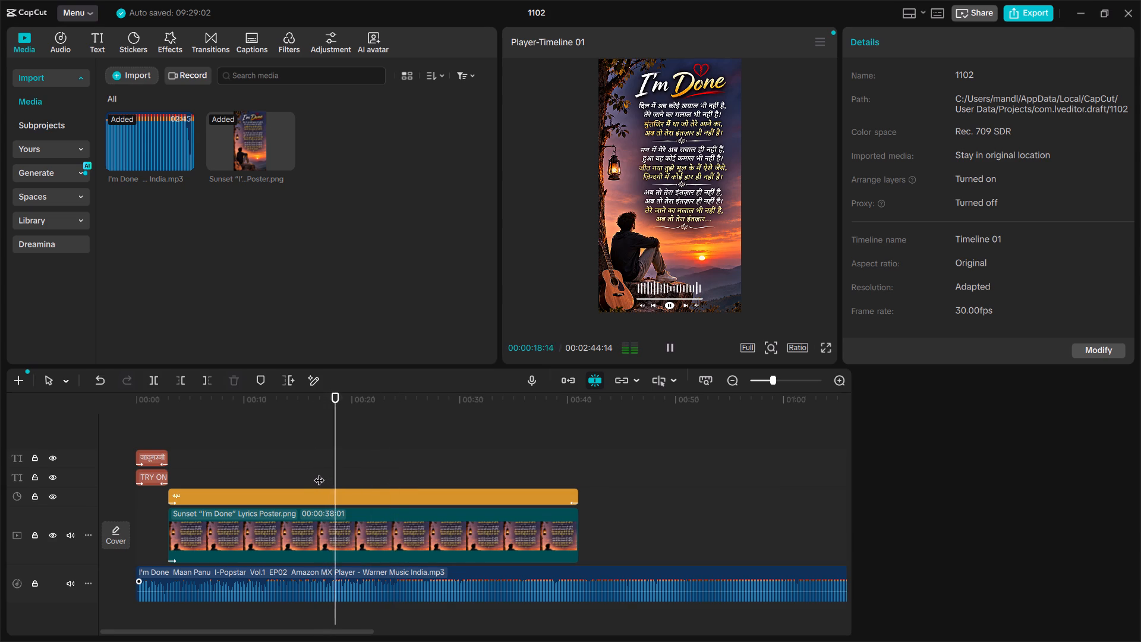
{"action": "key", "text": "space"}
{"action": "key", "text": "space"}
{"action": "key", "text": "space"}
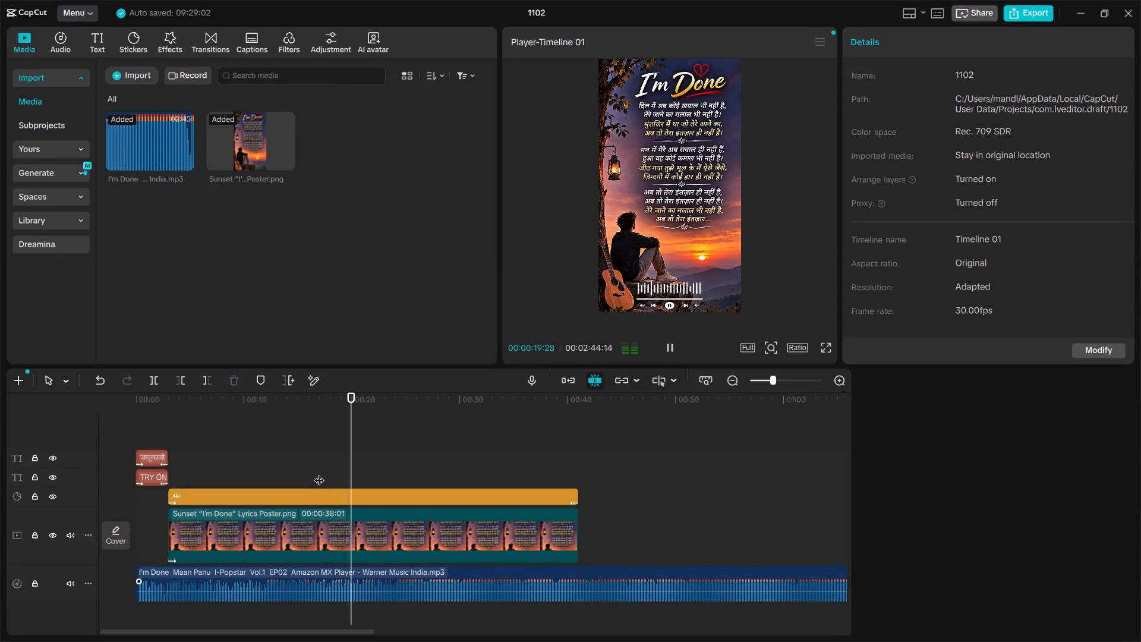
Split the MP3 clip at 00:00:19:29 and delete the portion before the cut.
{"action": "key", "text": "b"}
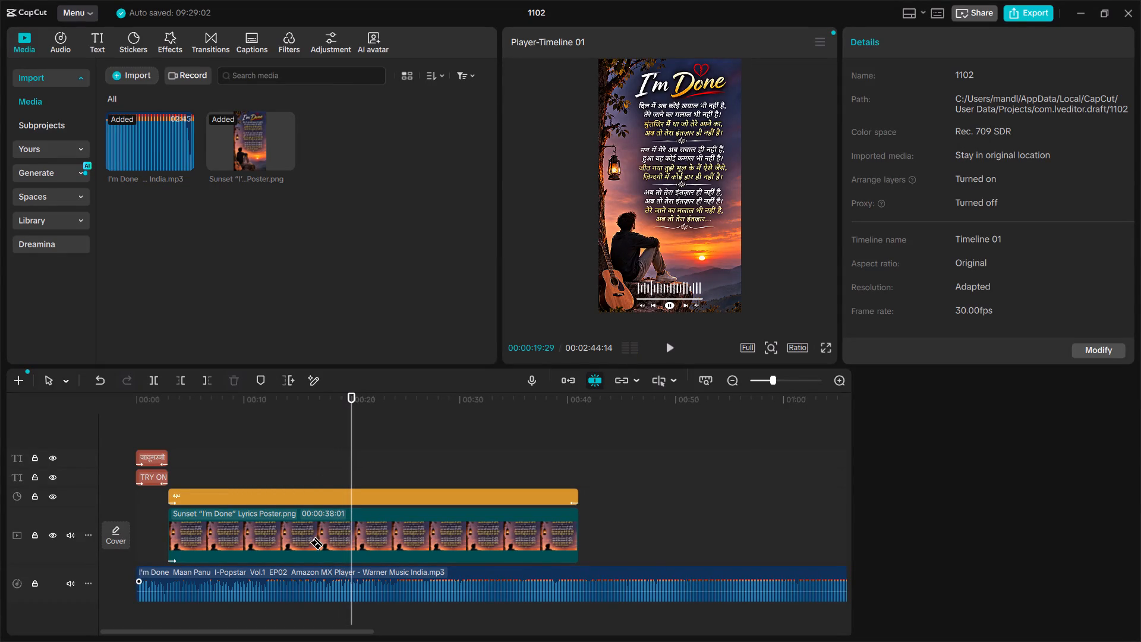
{"action": "left_click", "coordinate": [354, 580]}
{"action": "key", "text": "b"}
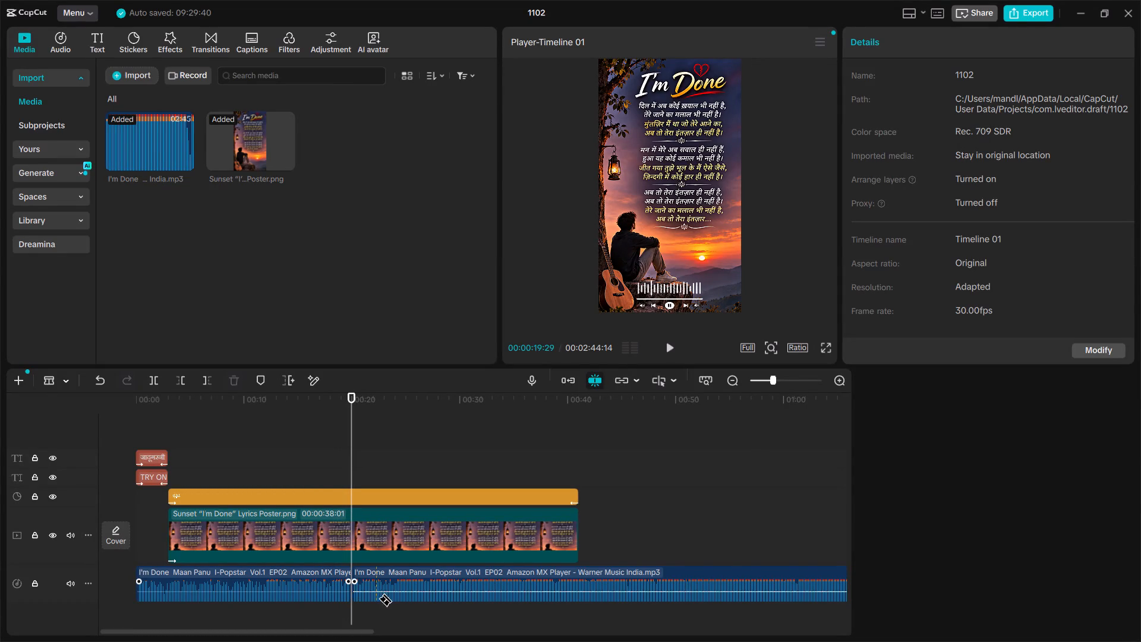
{"action": "key", "text": "a"}
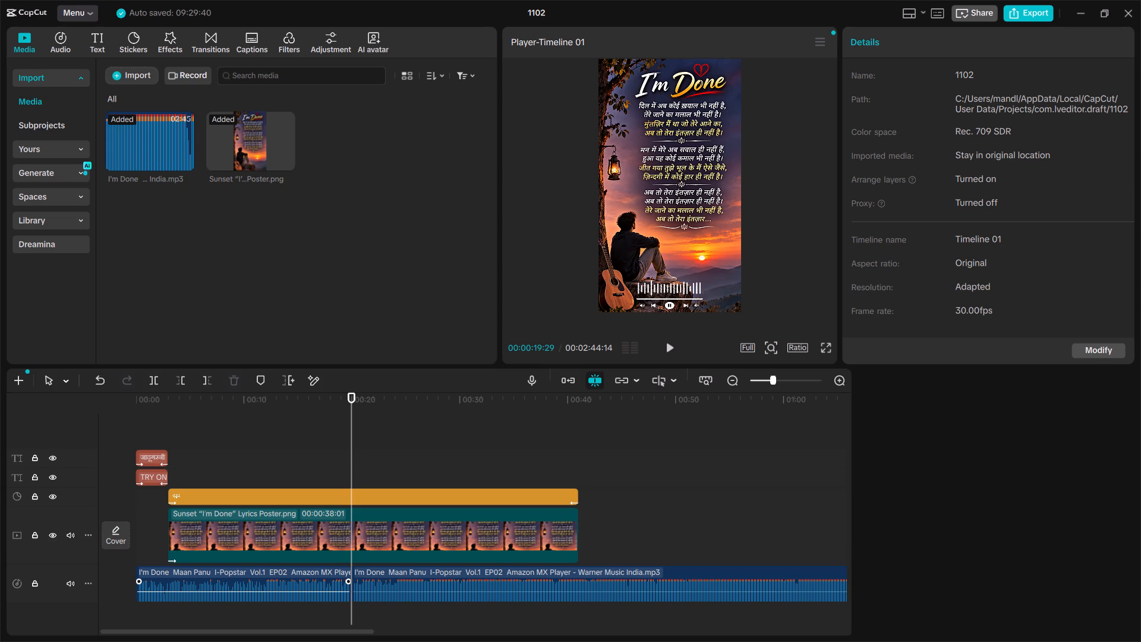
{"action": "left_click", "coordinate": [320, 586]}
{"action": "key", "text": "Delete"}
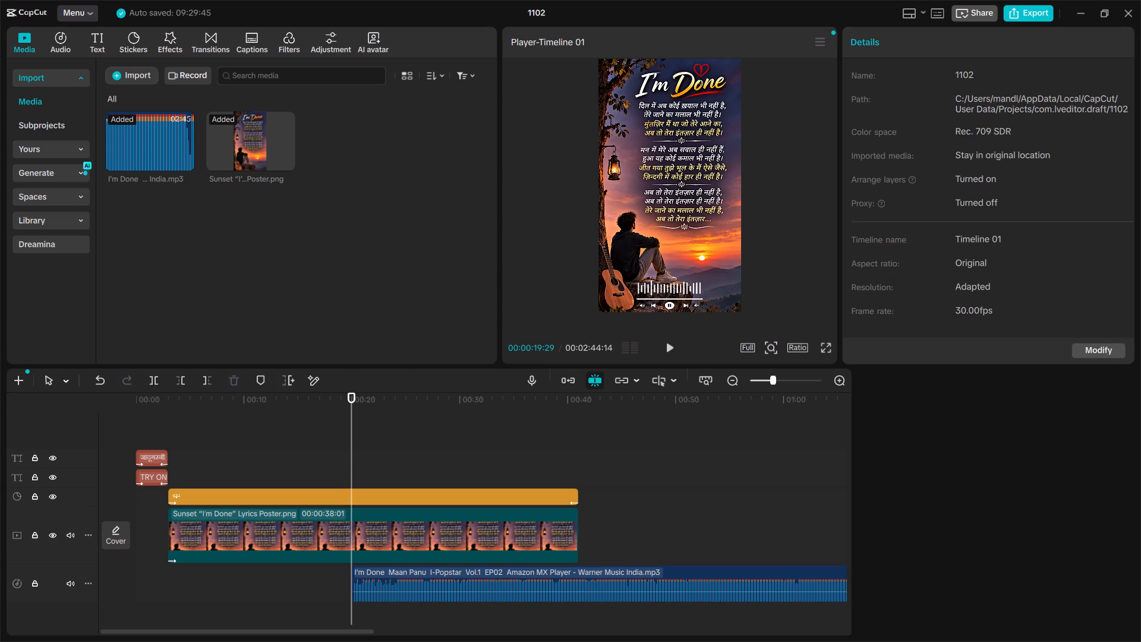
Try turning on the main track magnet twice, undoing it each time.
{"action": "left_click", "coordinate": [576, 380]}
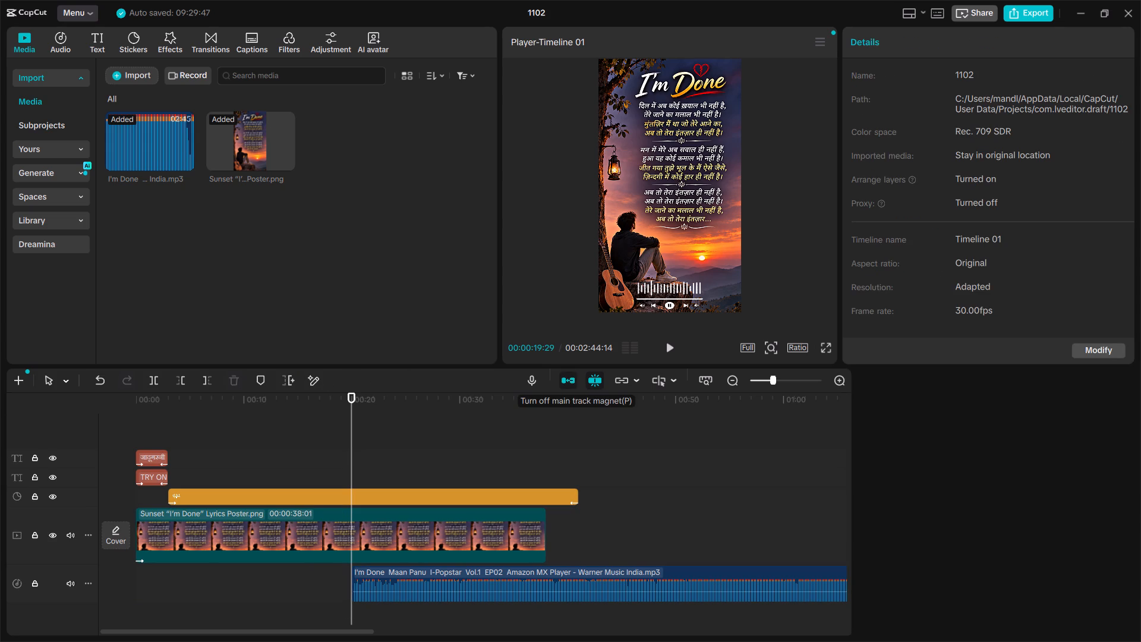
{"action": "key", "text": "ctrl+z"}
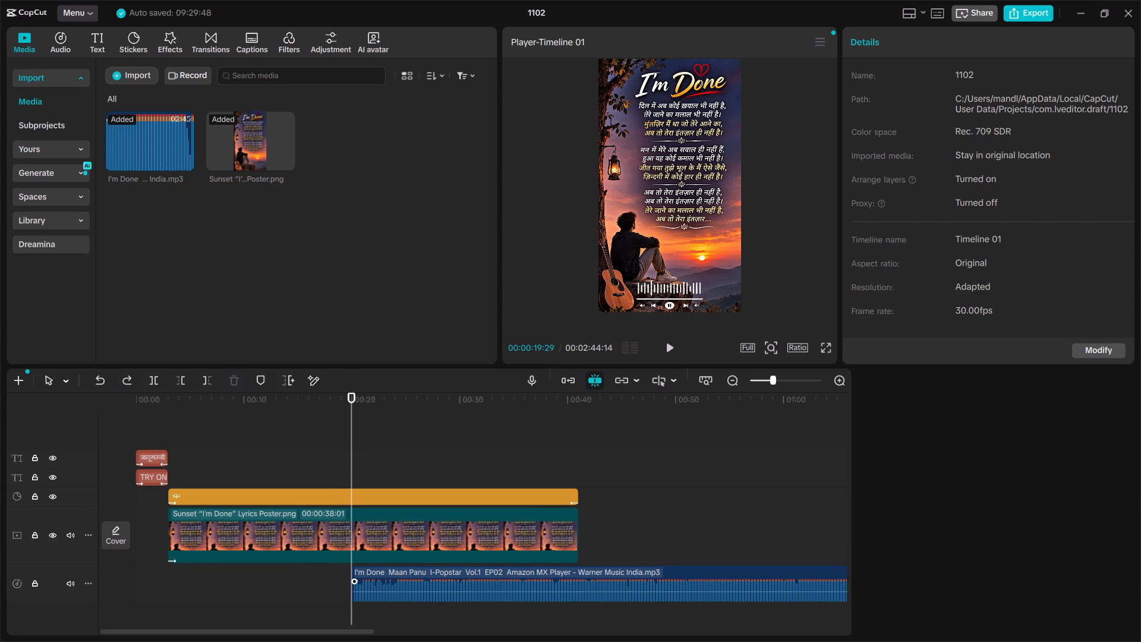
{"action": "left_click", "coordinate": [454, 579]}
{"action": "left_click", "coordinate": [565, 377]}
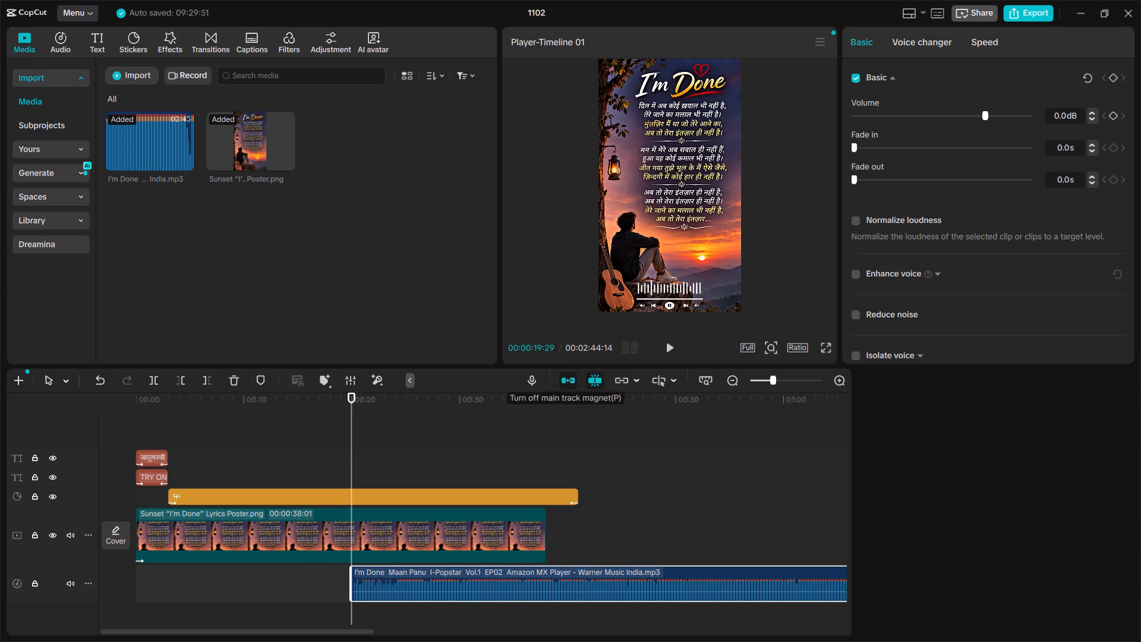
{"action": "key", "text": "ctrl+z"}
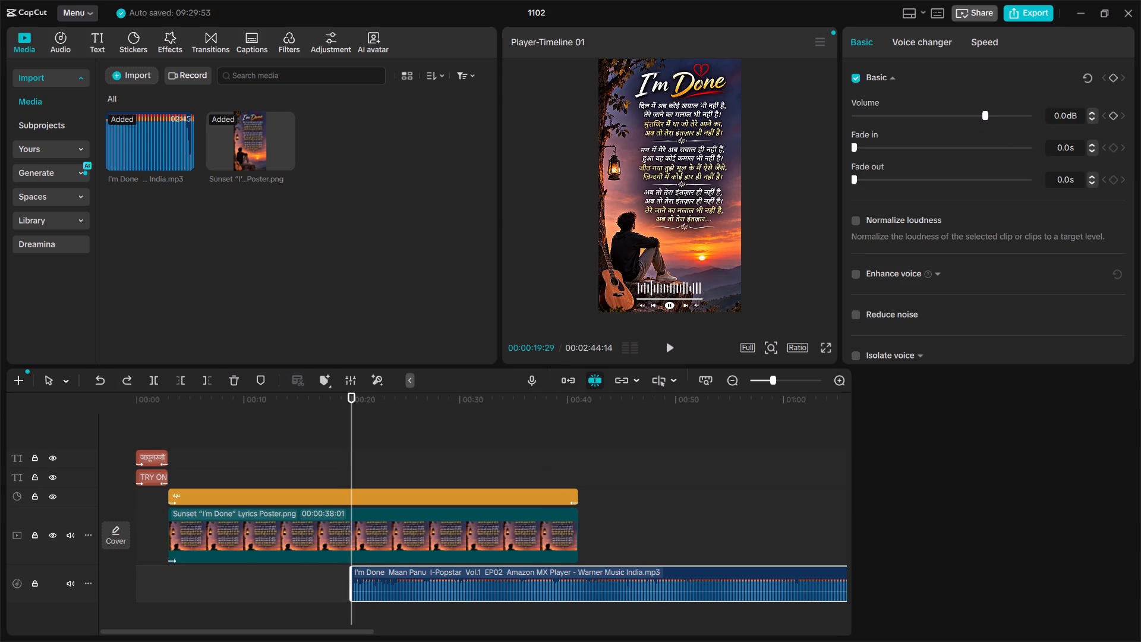
Move the remaining MP3 clip to the very start of the timeline.
{"action": "left_click_drag", "start_coordinate": [562, 576], "coordinate": [406, 577]}
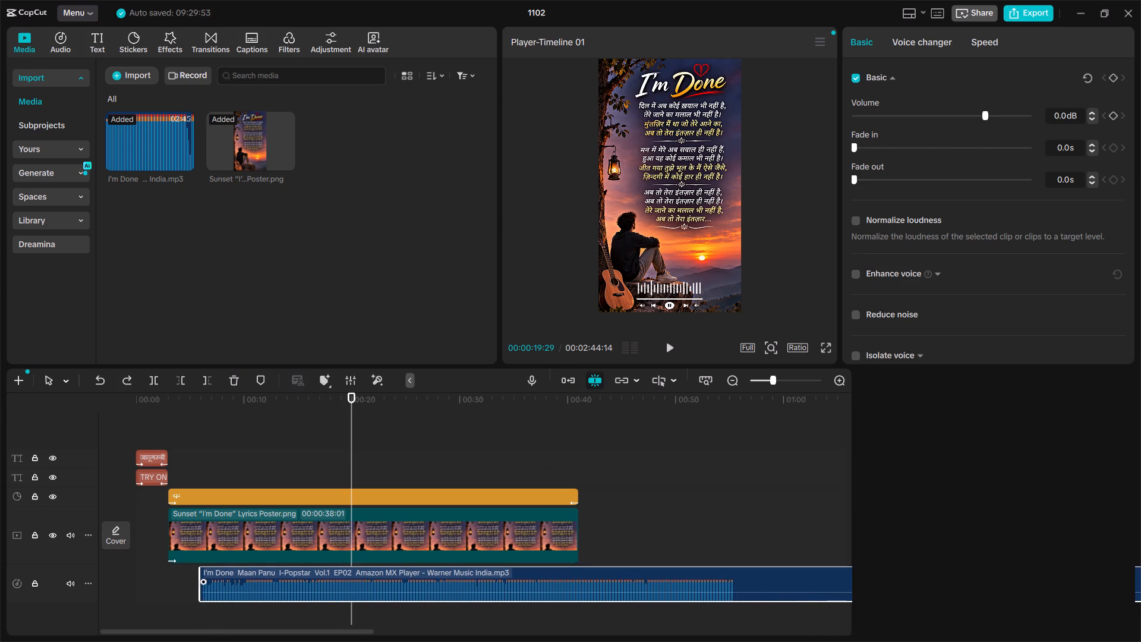
{"action": "left_click_drag", "start_coordinate": [406, 577], "coordinate": [345, 578]}
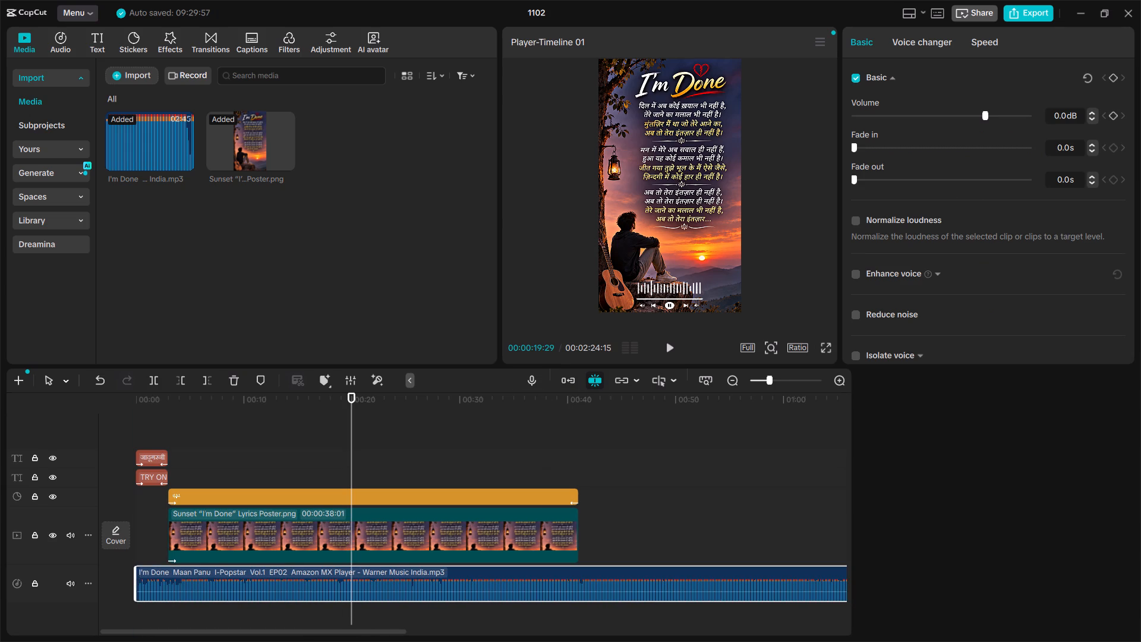
Play the timeline near the poster's end, around 39 seconds, and from the start to check the clips' timing against the song.
{"action": "left_click", "coordinate": [582, 528]}
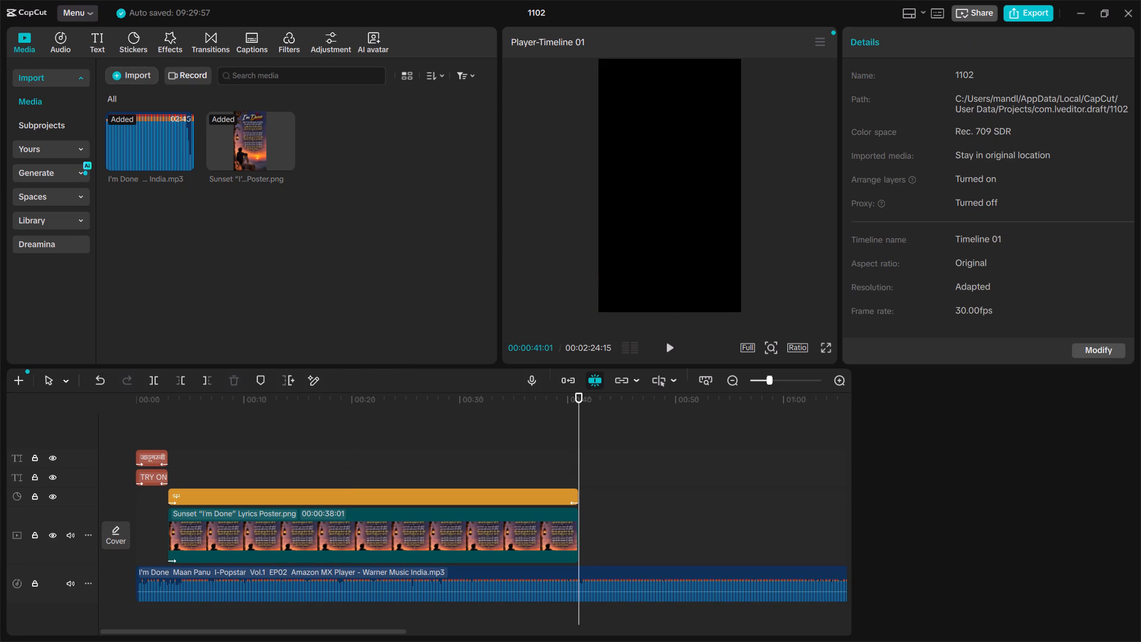
{"action": "left_click", "coordinate": [513, 446]}
{"action": "key", "text": "space"}
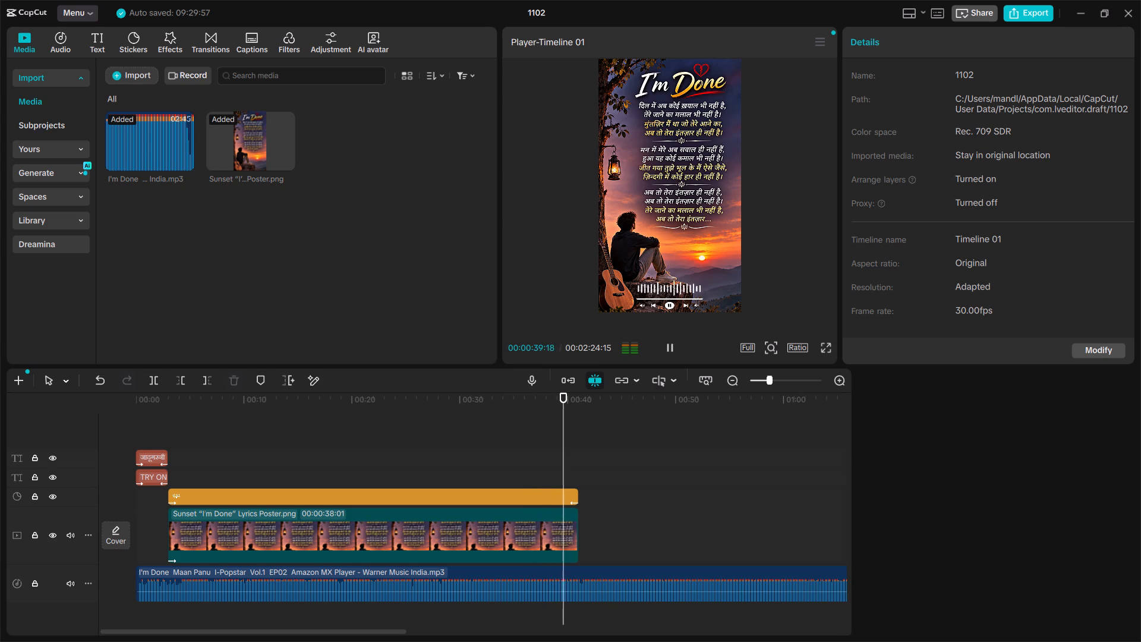
{"action": "key", "text": "space"}
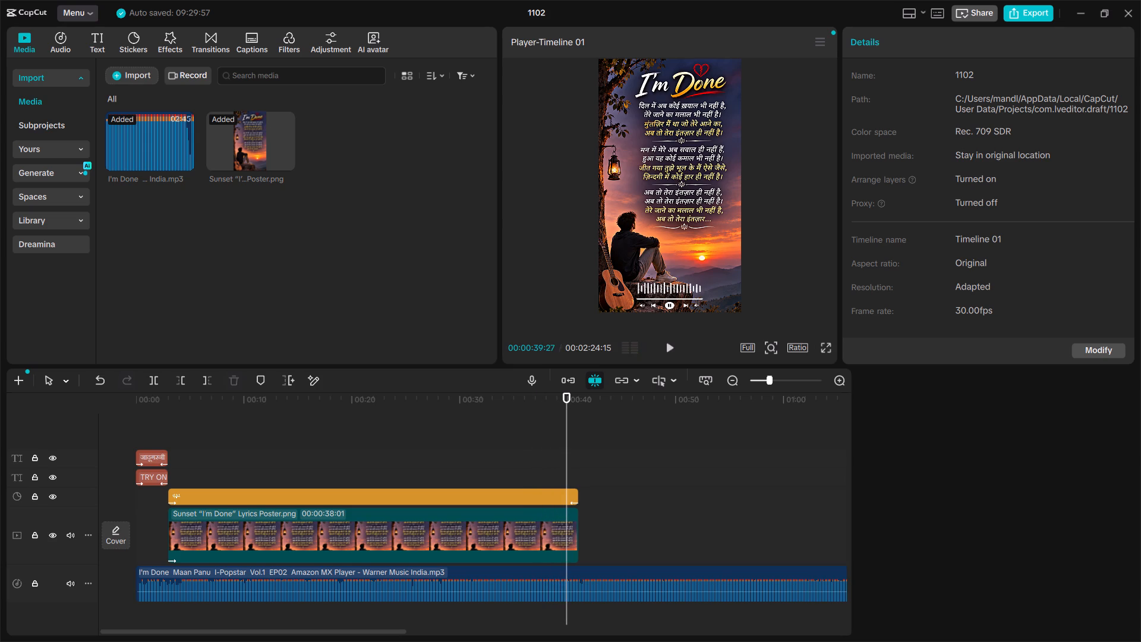
{"action": "left_click", "coordinate": [149, 430]}
{"action": "left_click", "coordinate": [147, 430]}
{"action": "left_click_drag", "start_coordinate": [147, 430], "coordinate": [131, 433]}
{"action": "key", "text": "space"}
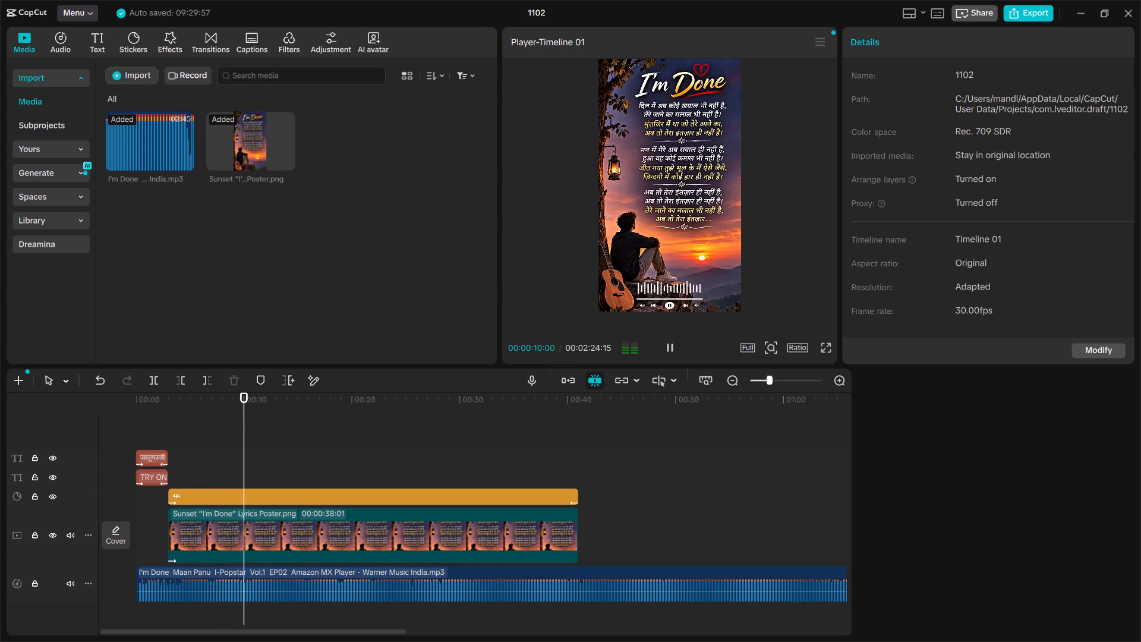
Shift the player-bar sticker and lyrics poster clips slightly later on the timeline, starting both at about 00:00:03:20.
{"action": "left_click_drag", "start_coordinate": [188, 493], "coordinate": [193, 494]}
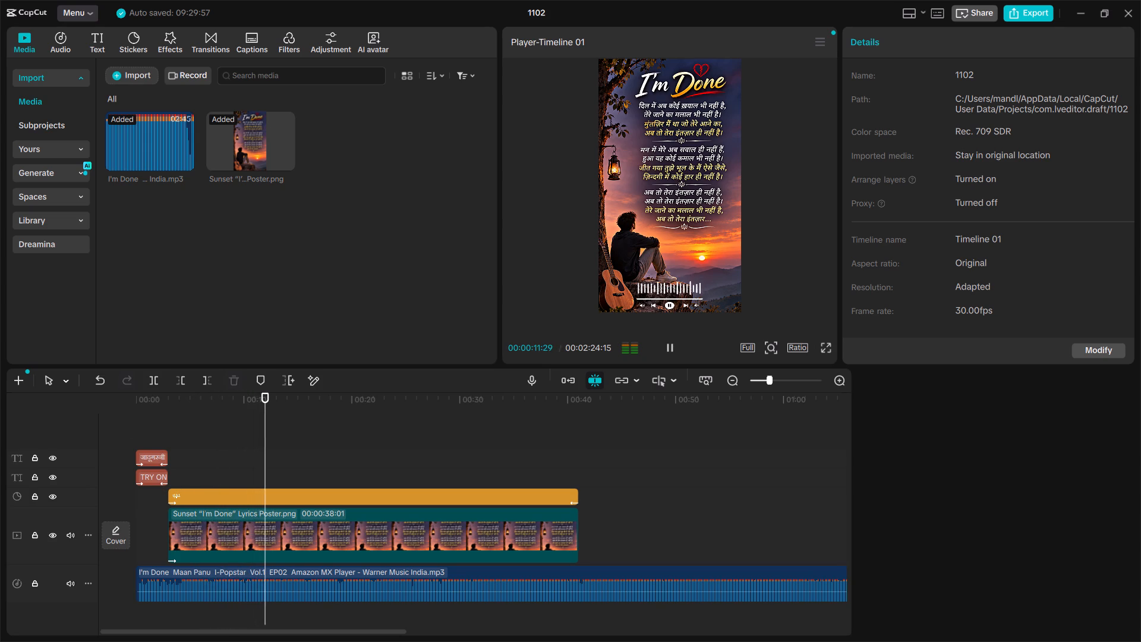
{"action": "left_click_drag", "start_coordinate": [193, 494], "coordinate": [195, 495]}
{"action": "left_click_drag", "start_coordinate": [197, 535], "coordinate": [201, 535]}
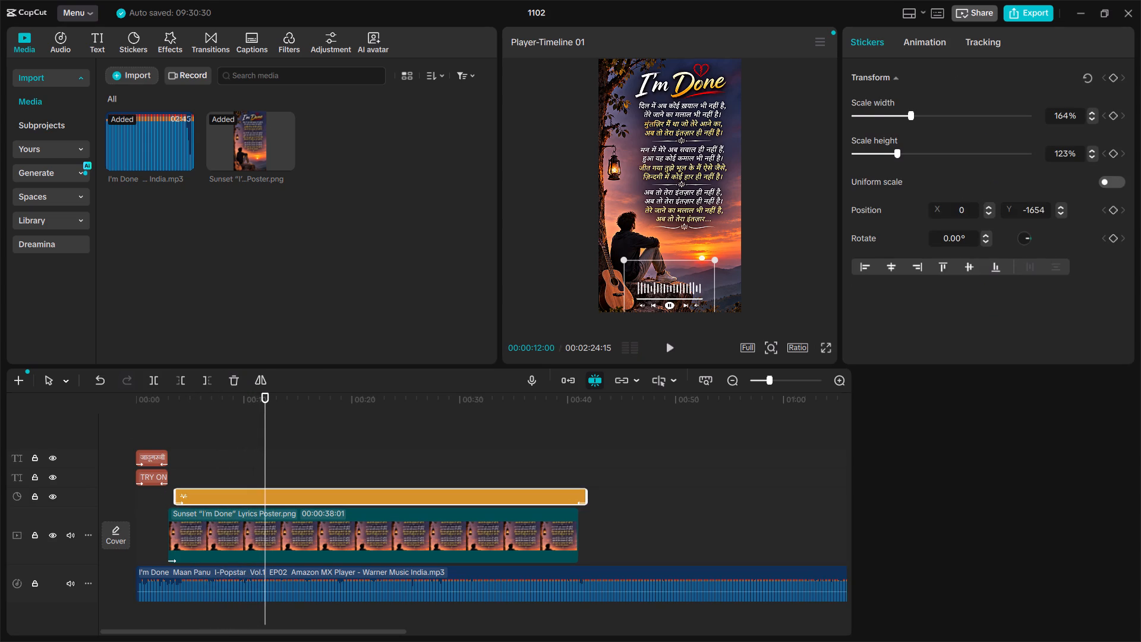
{"action": "left_click_drag", "start_coordinate": [201, 535], "coordinate": [204, 536]}
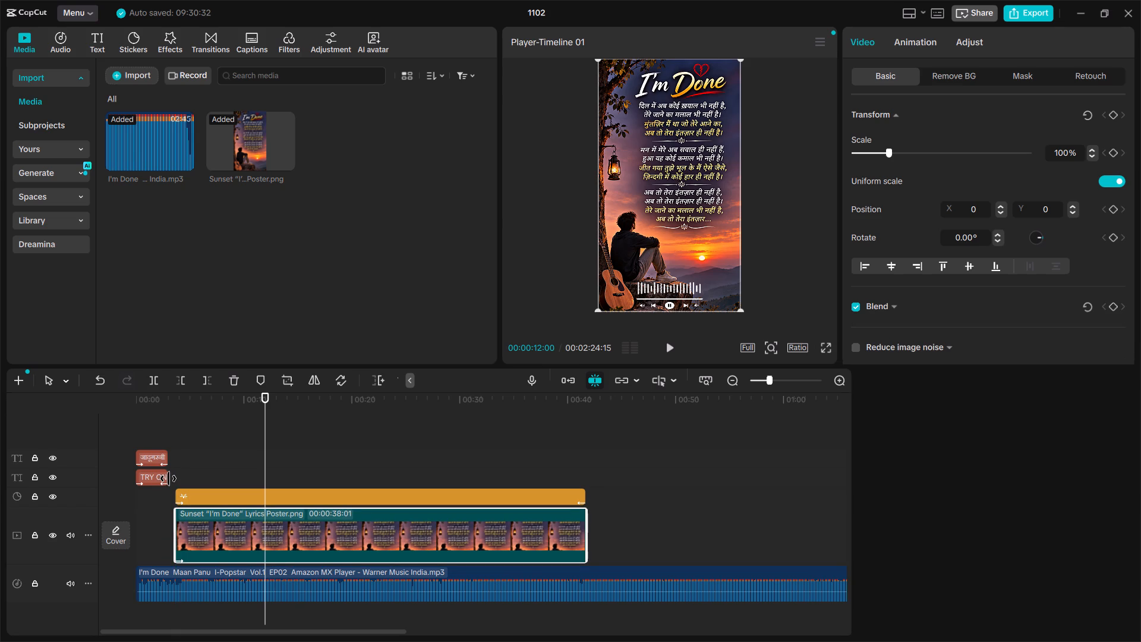
Extend the TRY ON YOUR VOICE and Hindi text clips so both end where the poster clip starts.
{"action": "left_click_drag", "start_coordinate": [168, 479], "coordinate": [176, 480]}
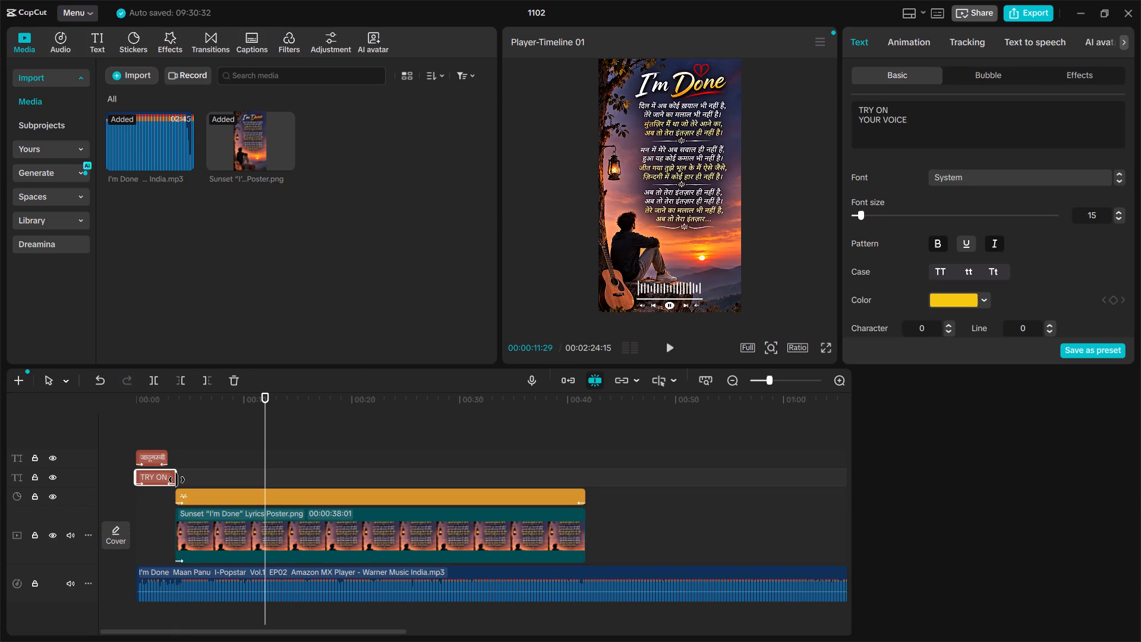
{"action": "left_click", "coordinate": [160, 457]}
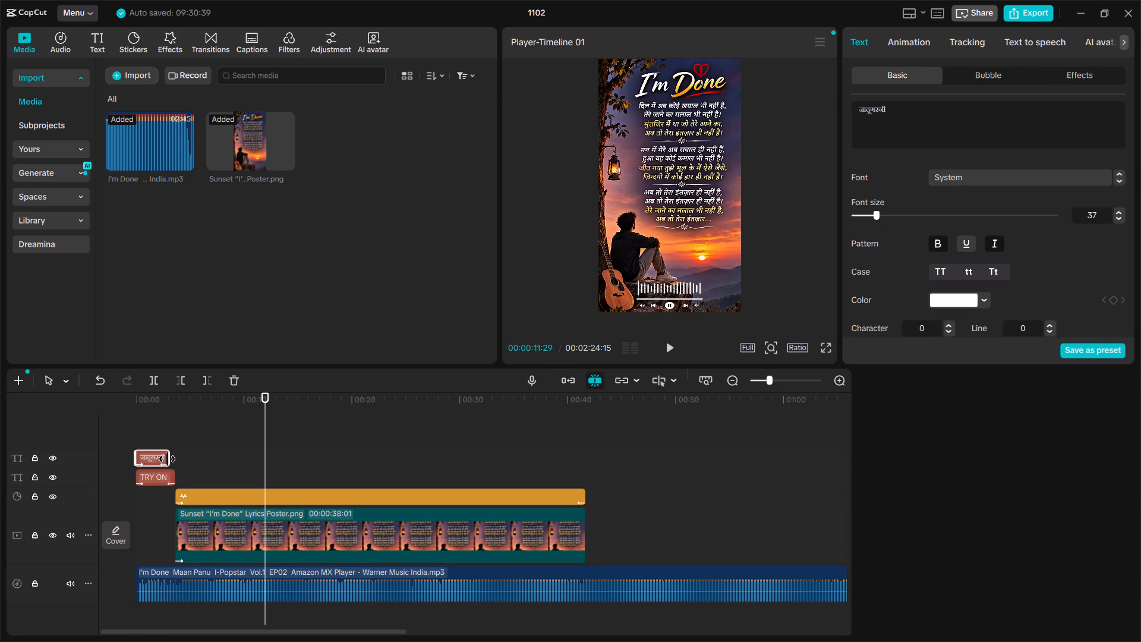
{"action": "left_click_drag", "start_coordinate": [168, 459], "coordinate": [175, 459]}
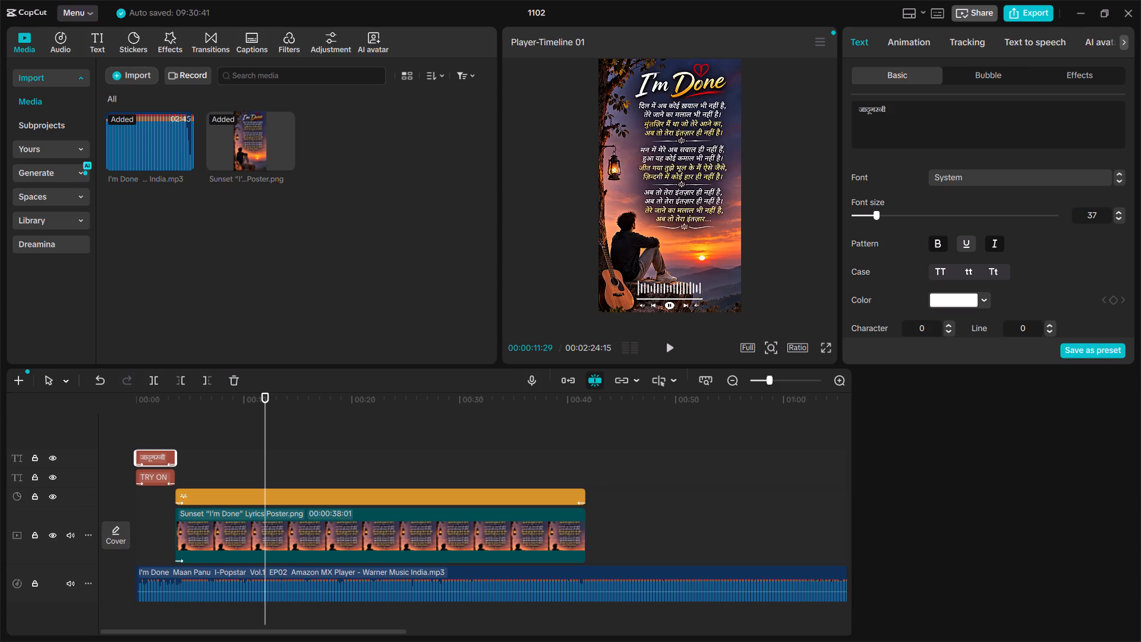
{"action": "left_click", "coordinate": [155, 477]}
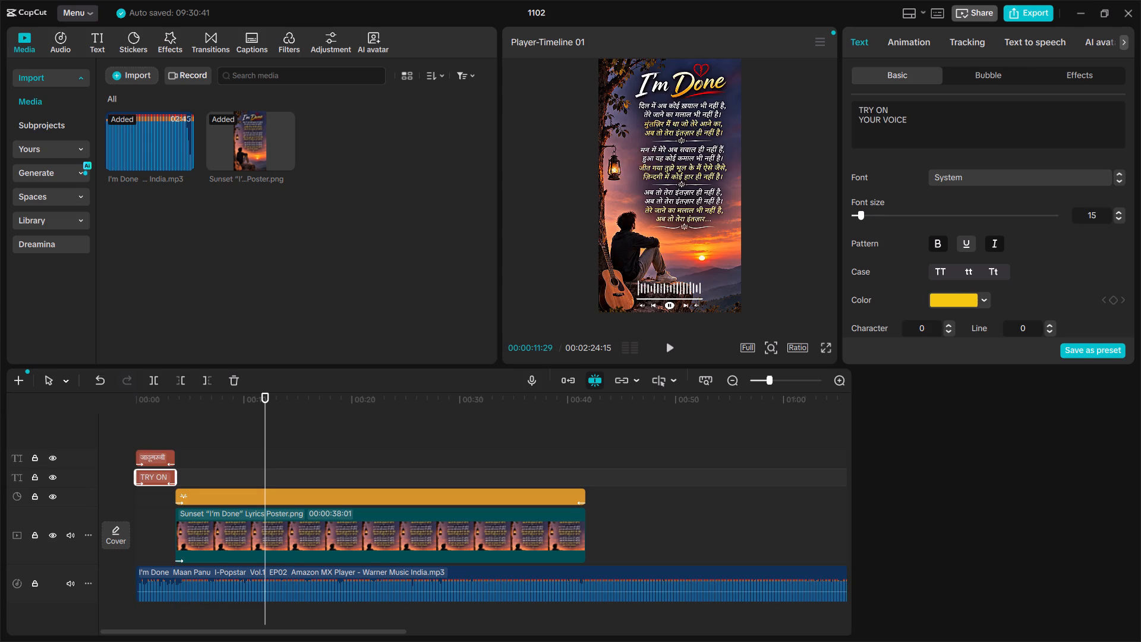
Play the timeline from the start to check the new timing, and view the poster's out animations.
{"action": "left_click_drag", "start_coordinate": [152, 423], "coordinate": [134, 426]}
{"action": "left_click", "coordinate": [134, 426]}
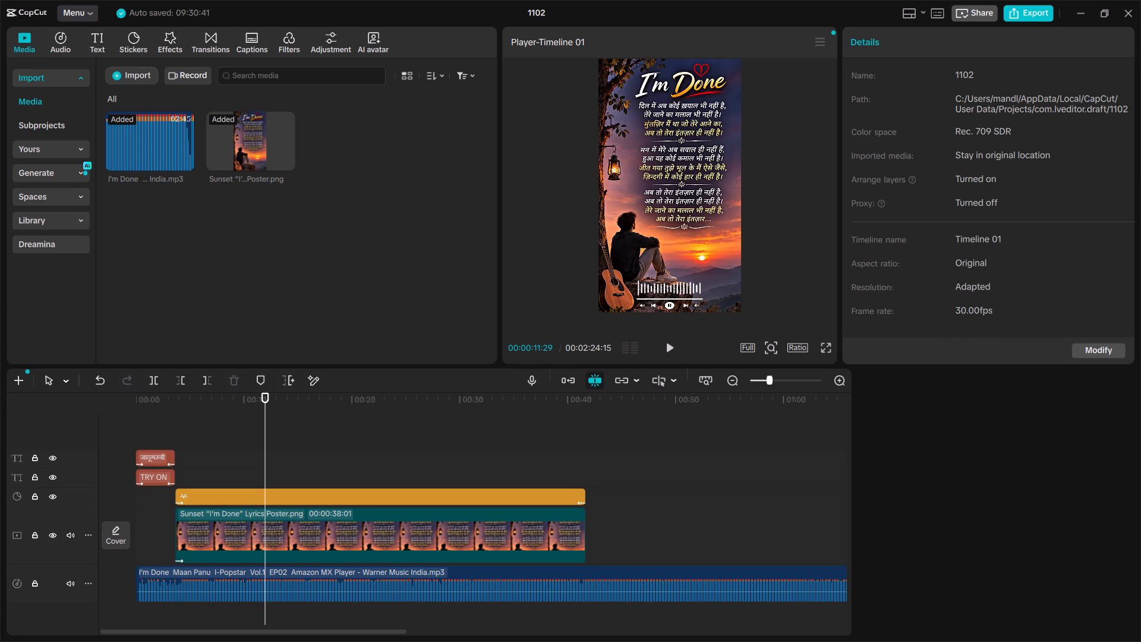
{"action": "left_click_drag", "start_coordinate": [266, 421], "coordinate": [94, 423]}
{"action": "key", "text": "space"}
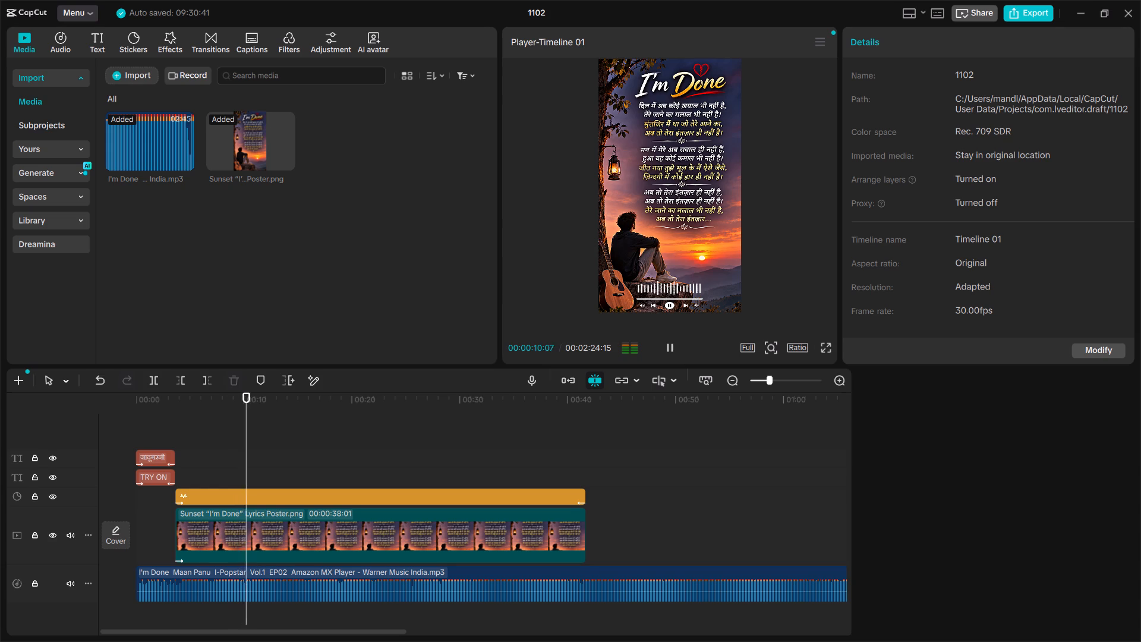
{"action": "left_click", "coordinate": [448, 541]}
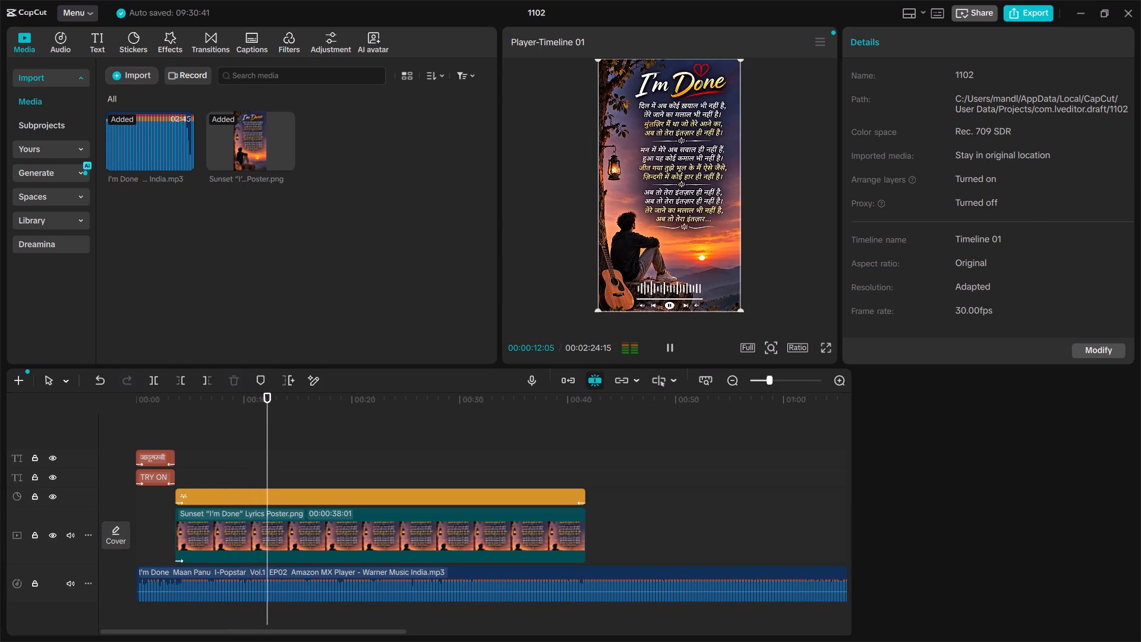
{"action": "left_click", "coordinate": [917, 42]}
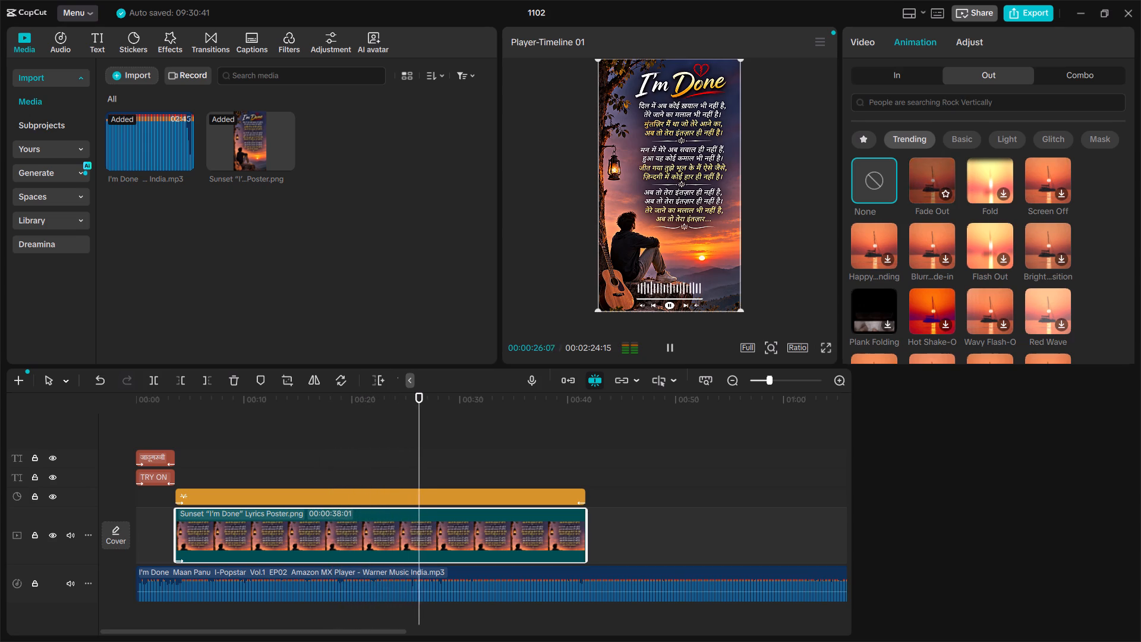
Reposition the player-bar sticker near the bottom of the poster to X 118, Y -1594.
{"action": "left_click_drag", "start_coordinate": [662, 284], "coordinate": [670, 284]}
{"action": "left_click_drag", "start_coordinate": [670, 284], "coordinate": [686, 284]}
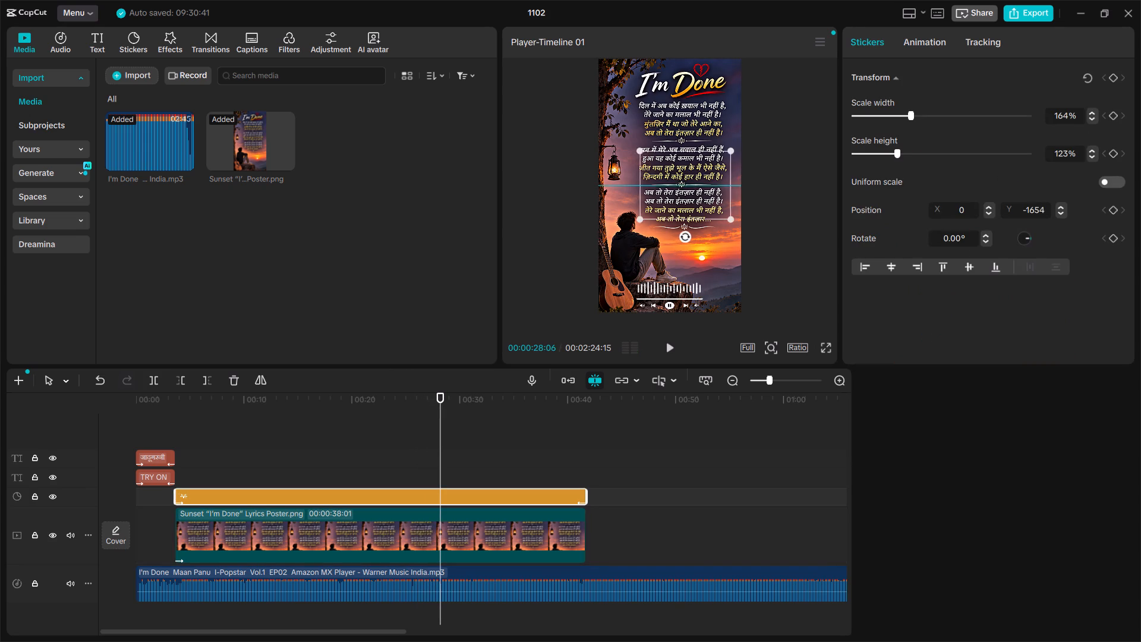
{"action": "left_click_drag", "start_coordinate": [686, 284], "coordinate": [662, 394]}
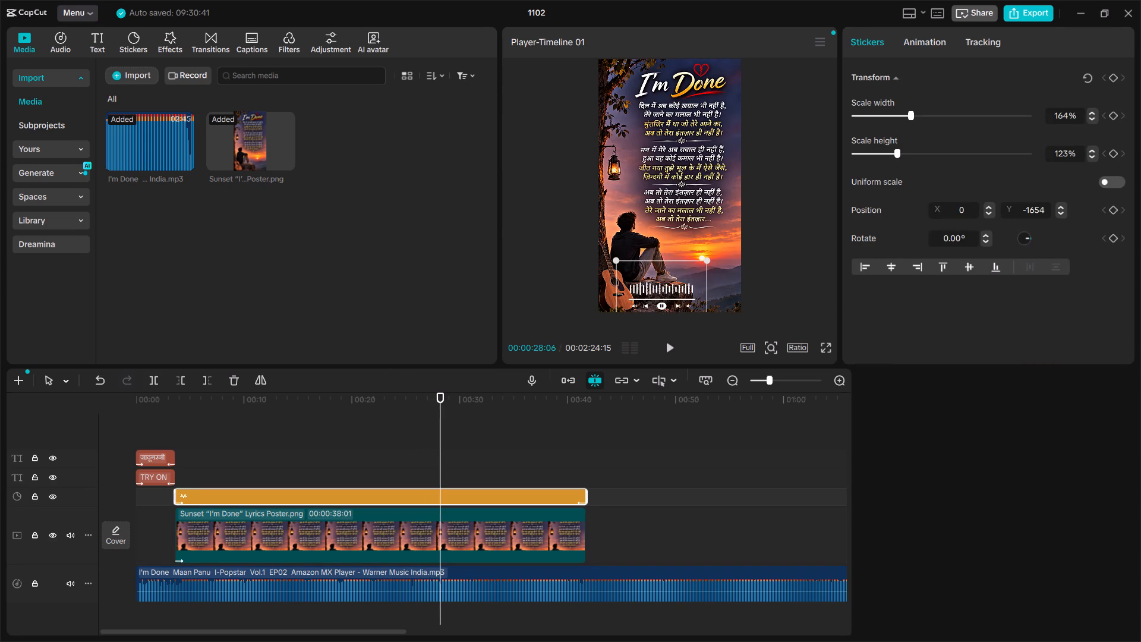
{"action": "left_click_drag", "start_coordinate": [662, 394], "coordinate": [682, 394]}
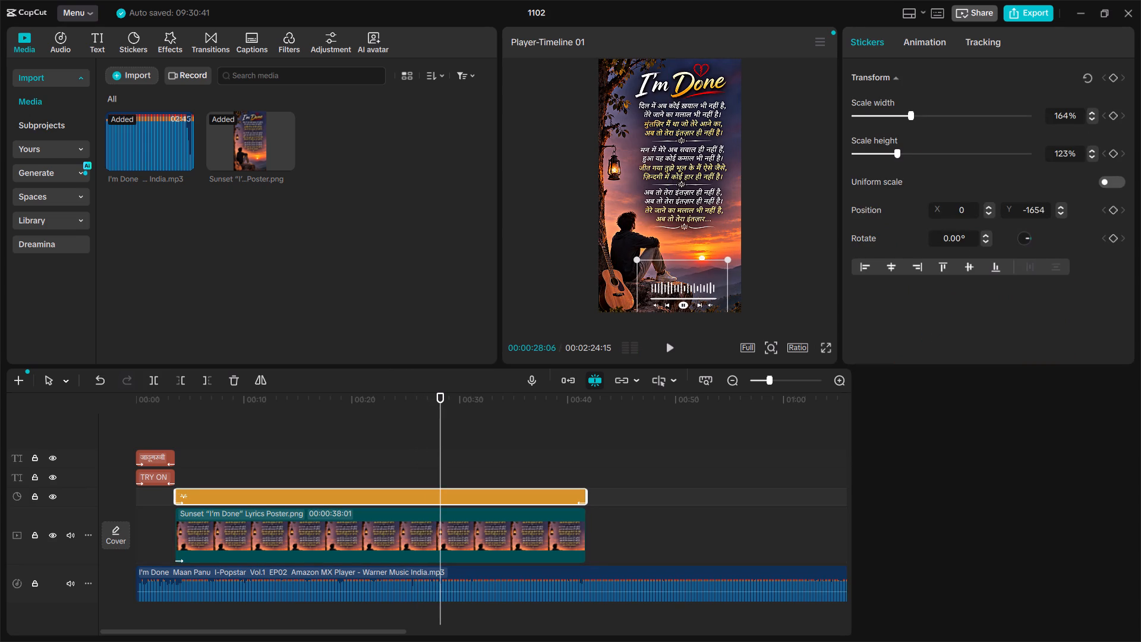
{"action": "left_click_drag", "start_coordinate": [682, 394], "coordinate": [678, 396]}
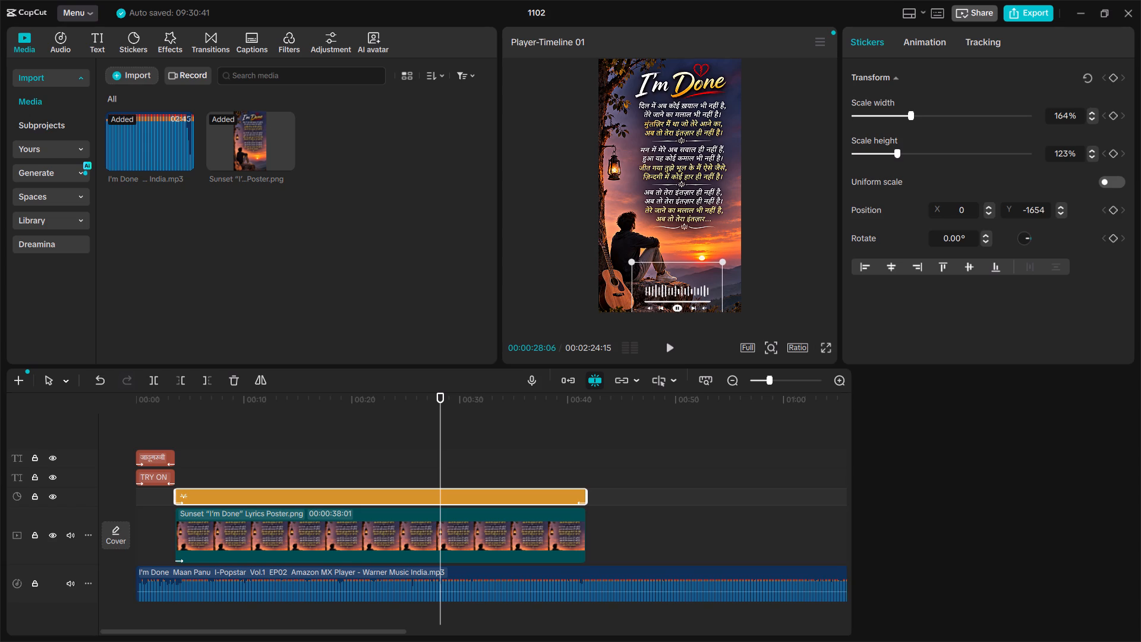
{"action": "left_click_drag", "start_coordinate": [678, 396], "coordinate": [677, 390]}
Play on to 00:00:39:15 and trim the ends of the poster and player-bar sticker clips to that point.
{"action": "key", "text": "space"}
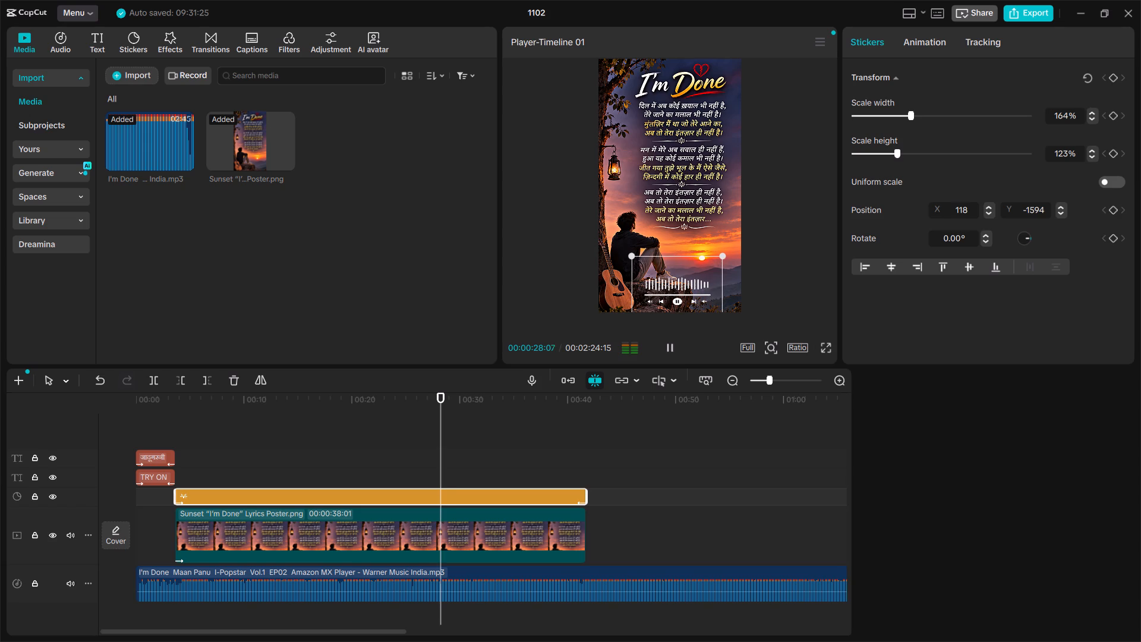
{"action": "left_click", "coordinate": [426, 267]}
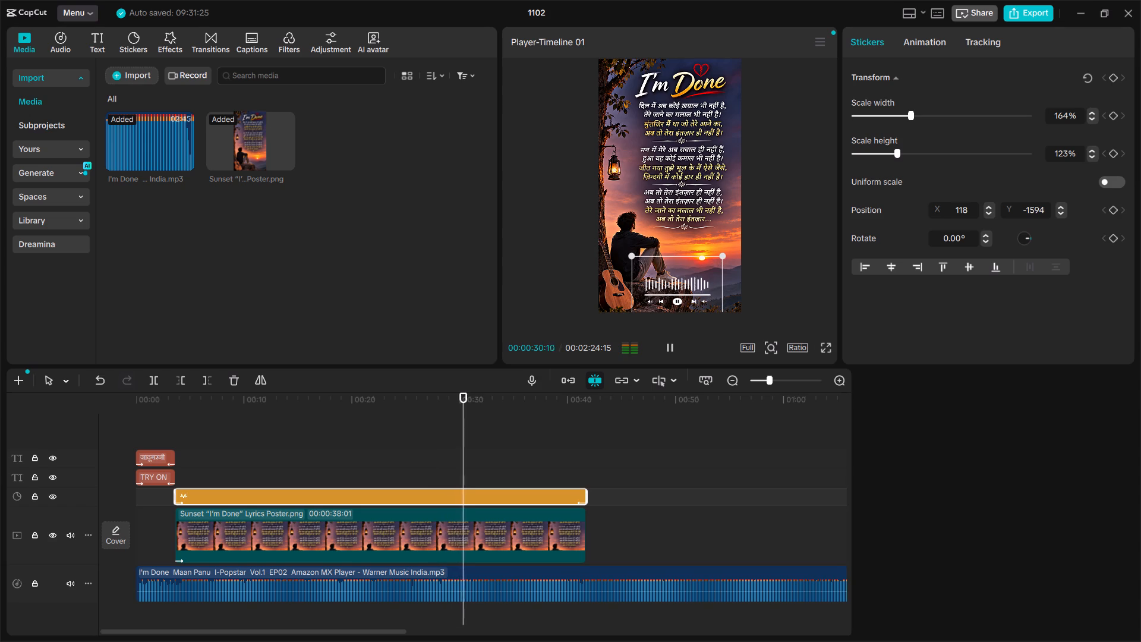
{"action": "left_click", "coordinate": [549, 242]}
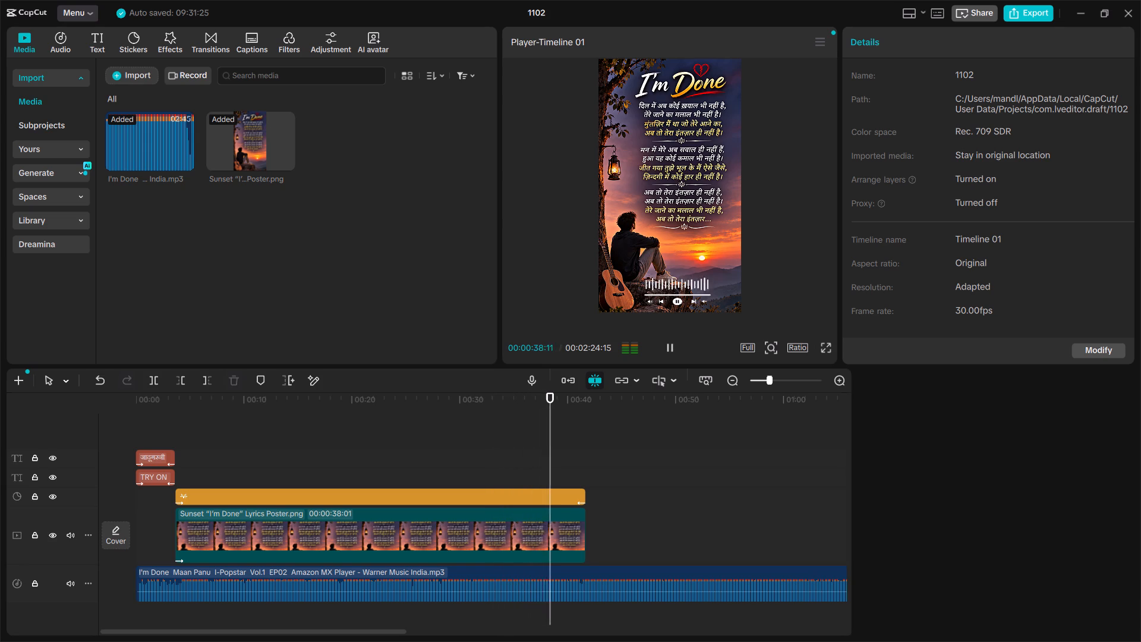
{"action": "key", "text": "space"}
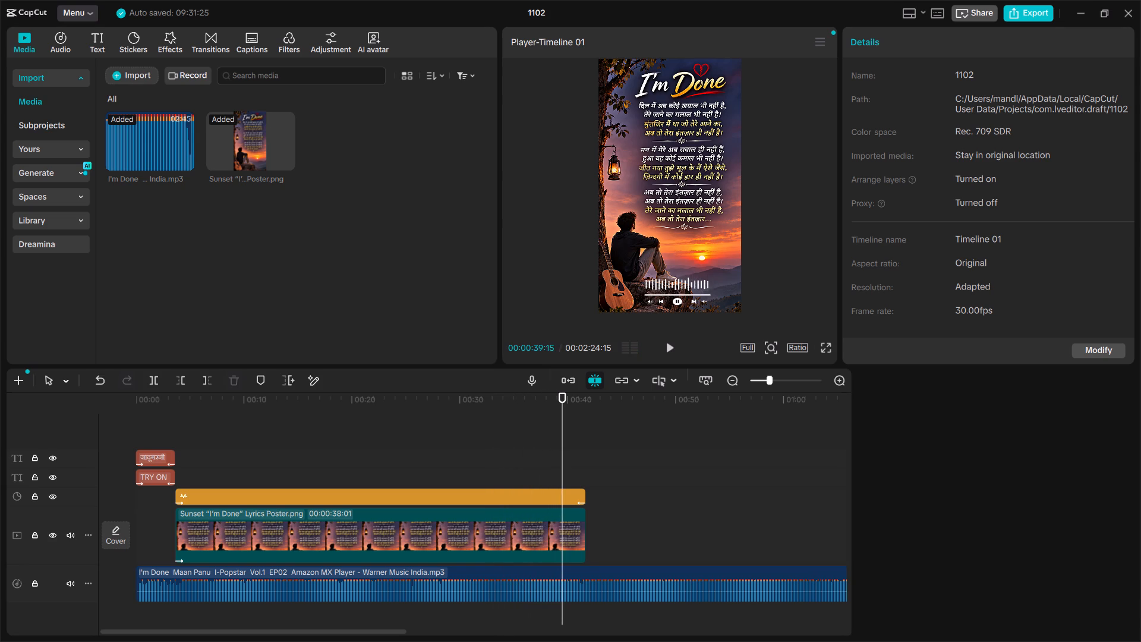
{"action": "left_click_drag", "start_coordinate": [586, 542], "coordinate": [578, 542]}
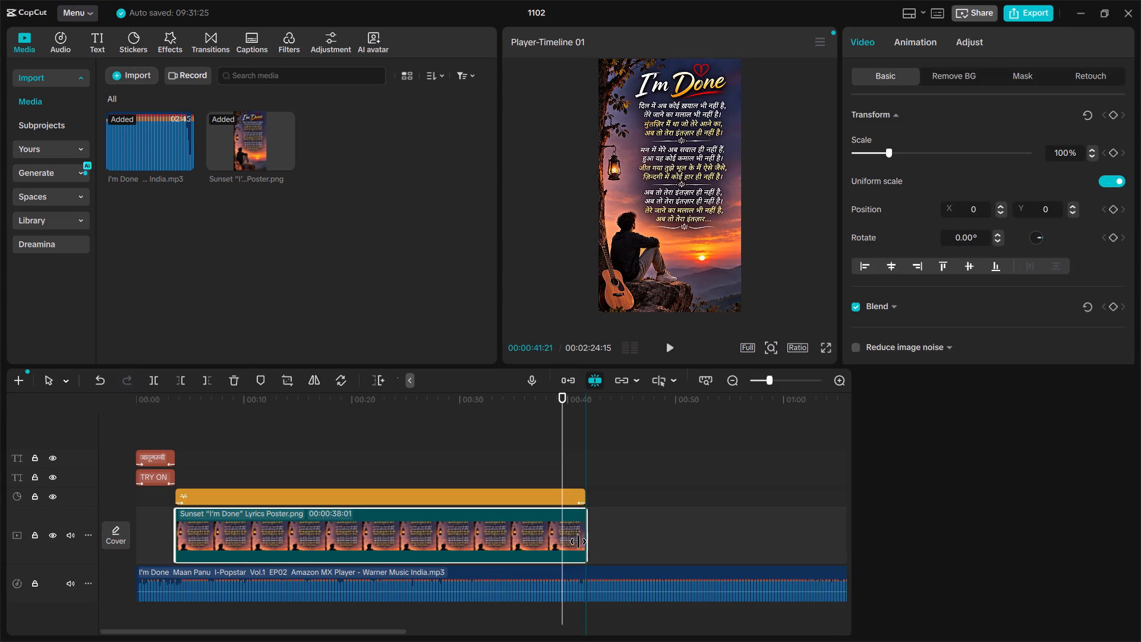
{"action": "left_click_drag", "start_coordinate": [578, 542], "coordinate": [561, 543]}
{"action": "left_click", "coordinate": [565, 500]}
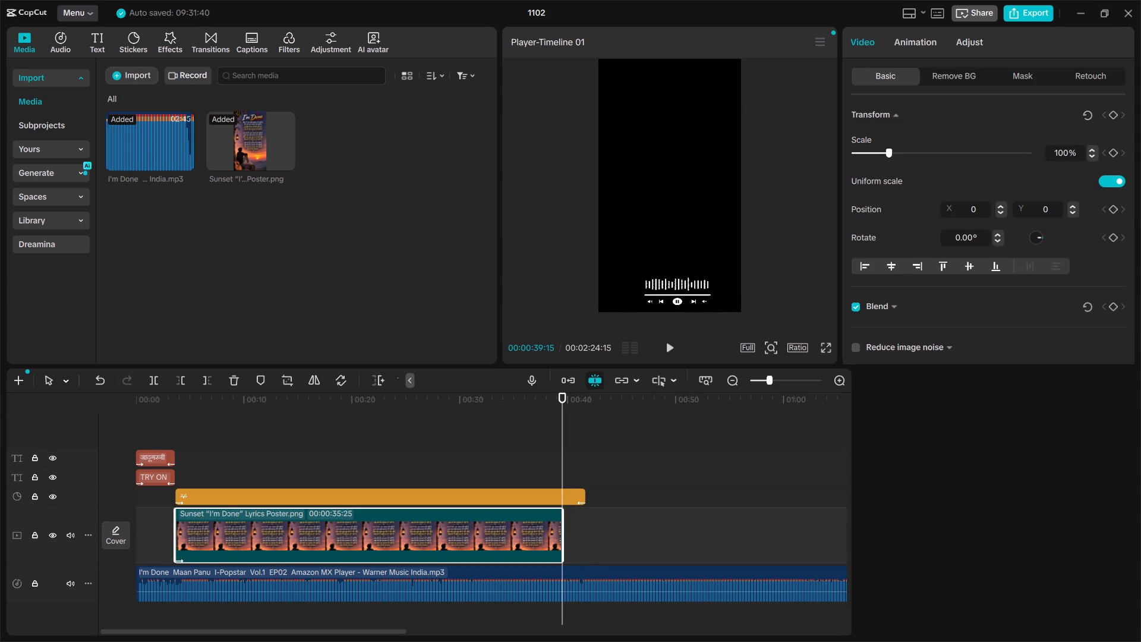
{"action": "left_click_drag", "start_coordinate": [586, 498], "coordinate": [560, 502]}
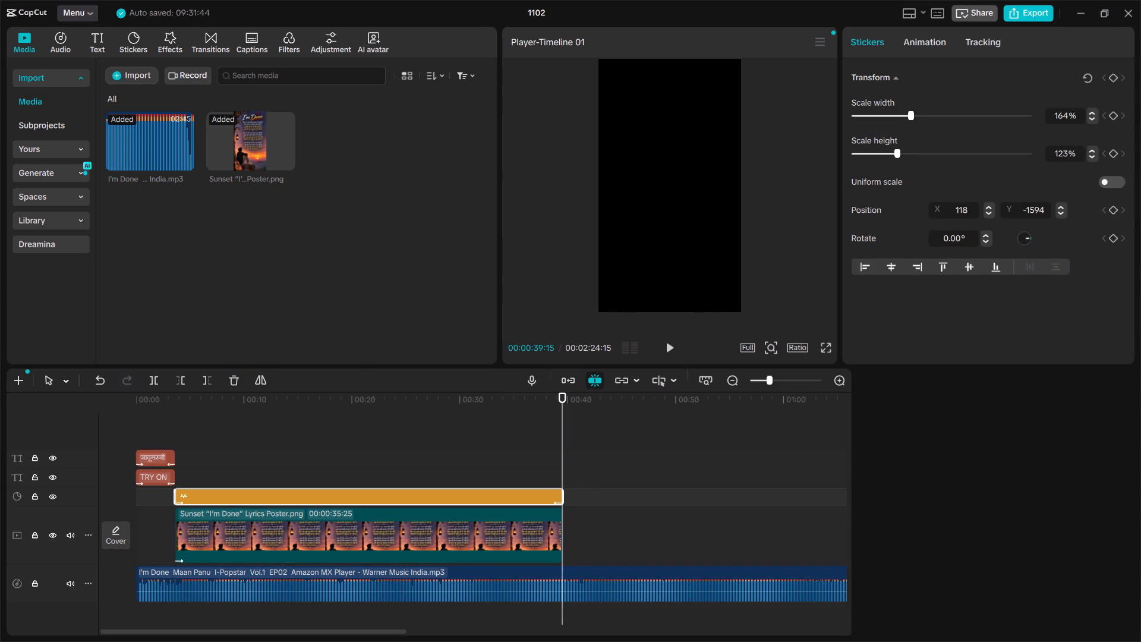
Apply the Fade Out out animation to the lyrics poster clip.
{"action": "left_click", "coordinate": [518, 556]}
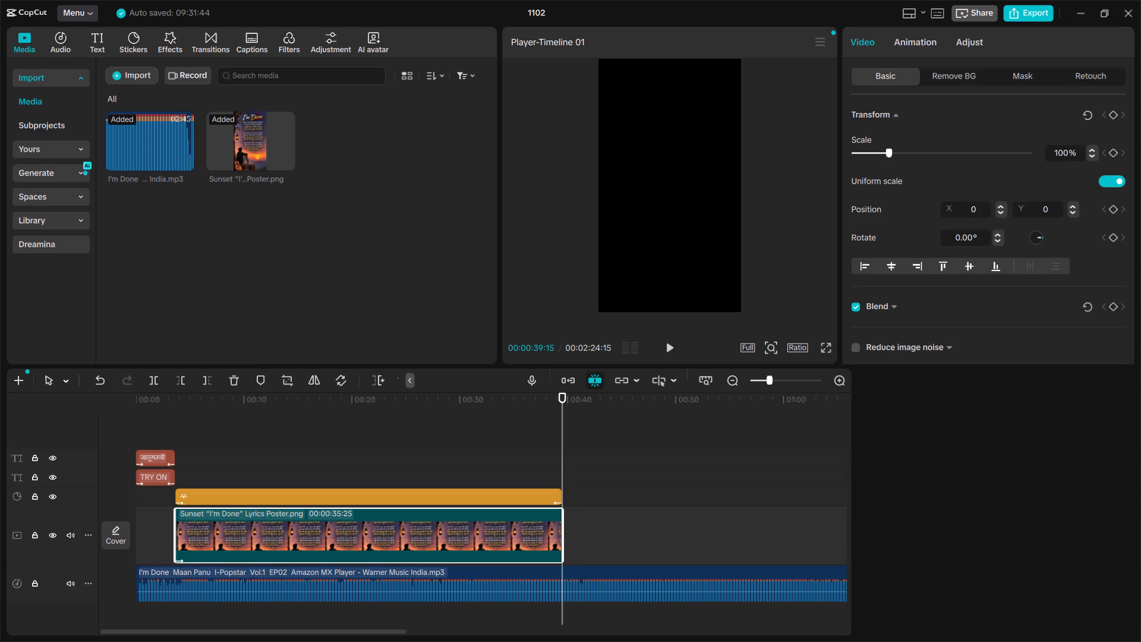
{"action": "left_click", "coordinate": [926, 46]}
{"action": "left_click", "coordinate": [929, 175]}
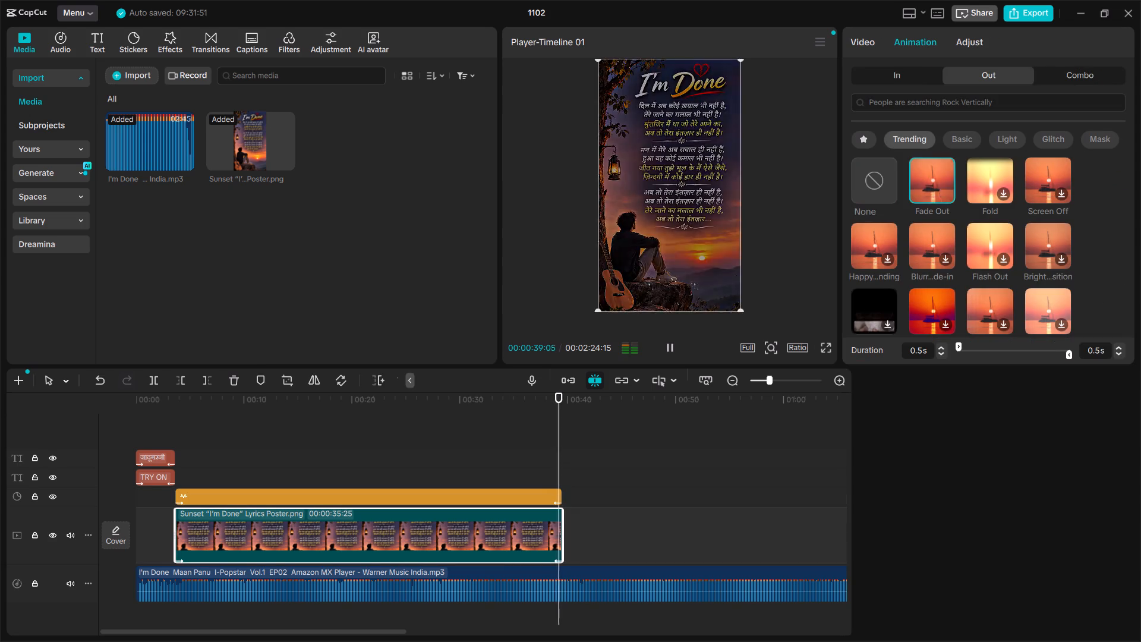
Split the MP3 clip at 00:00:39:15, where the poster ends, and delete the remaining audio after that point.
{"action": "left_click", "coordinate": [493, 436]}
{"action": "key", "text": "space"}
{"action": "key", "text": "space"}
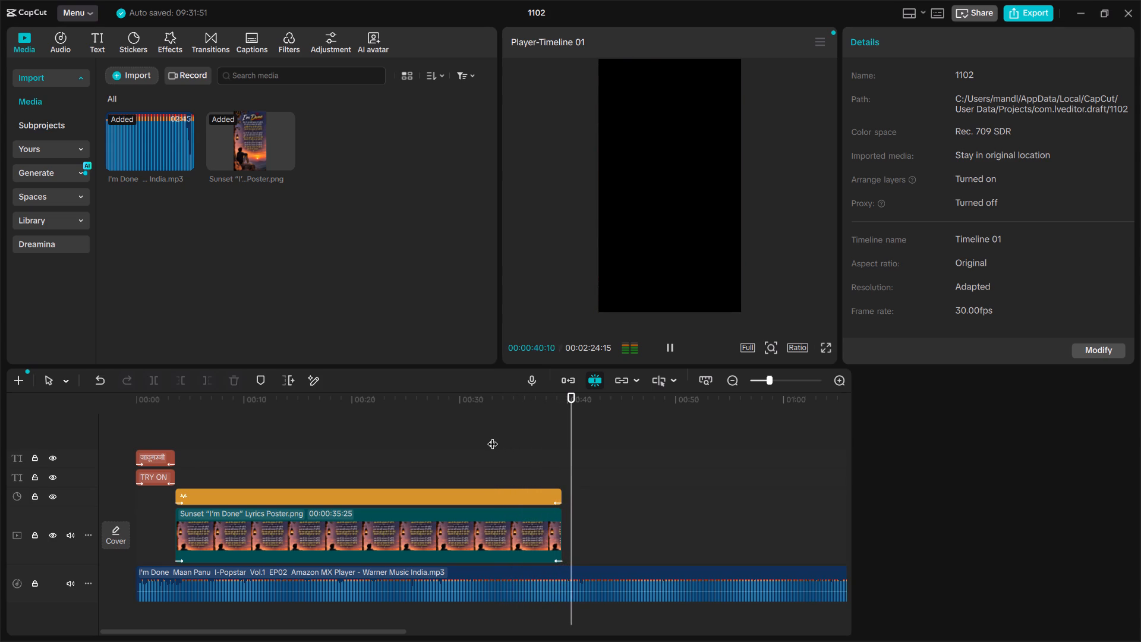
{"action": "key", "text": "space"}
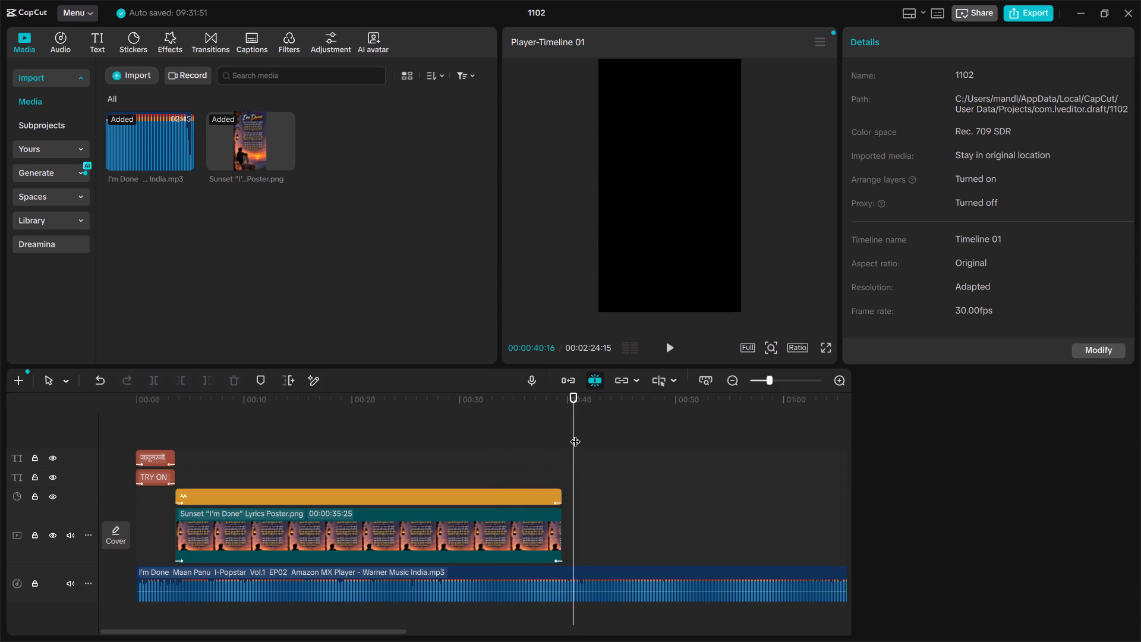
{"action": "left_click_drag", "start_coordinate": [575, 434], "coordinate": [562, 438]}
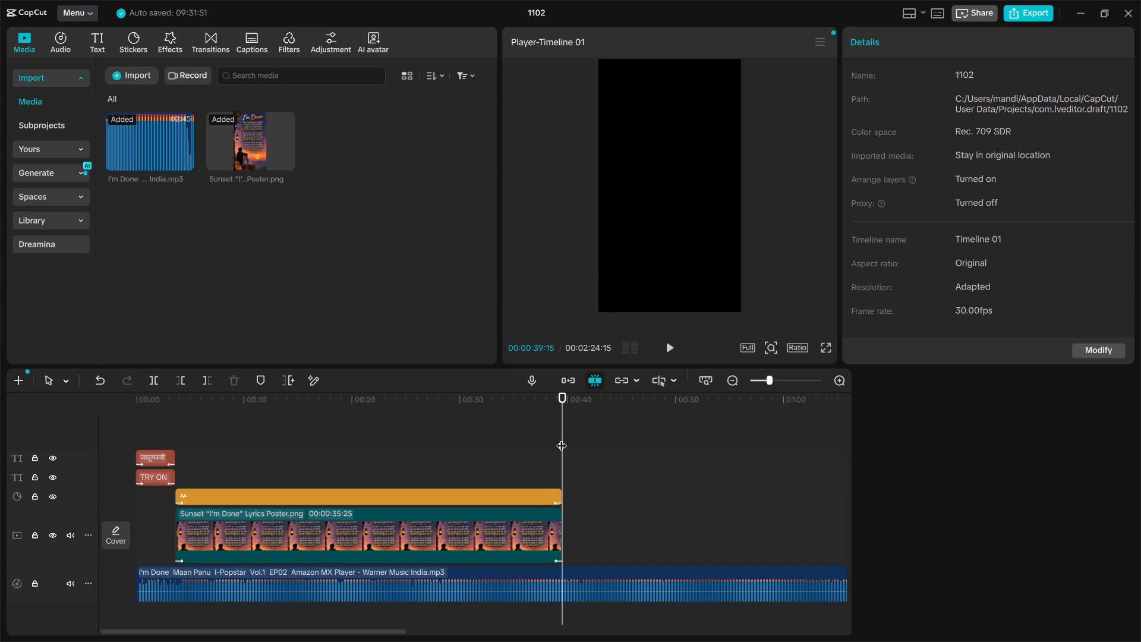
{"action": "key", "text": "b"}
{"action": "left_click", "coordinate": [565, 591]}
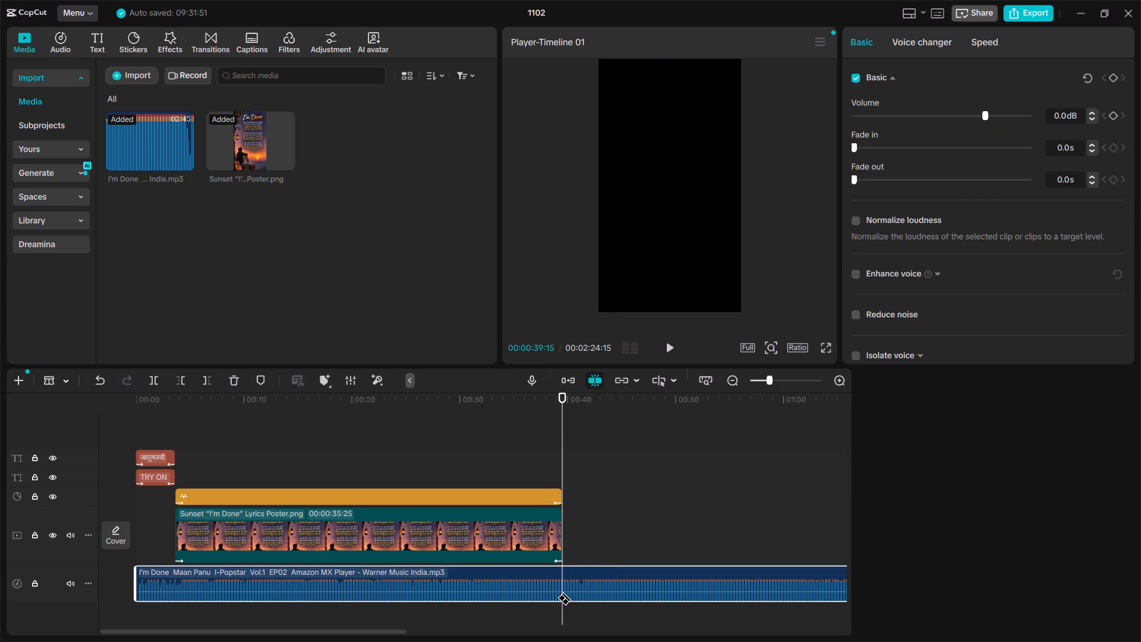
{"action": "left_click", "coordinate": [565, 591]}
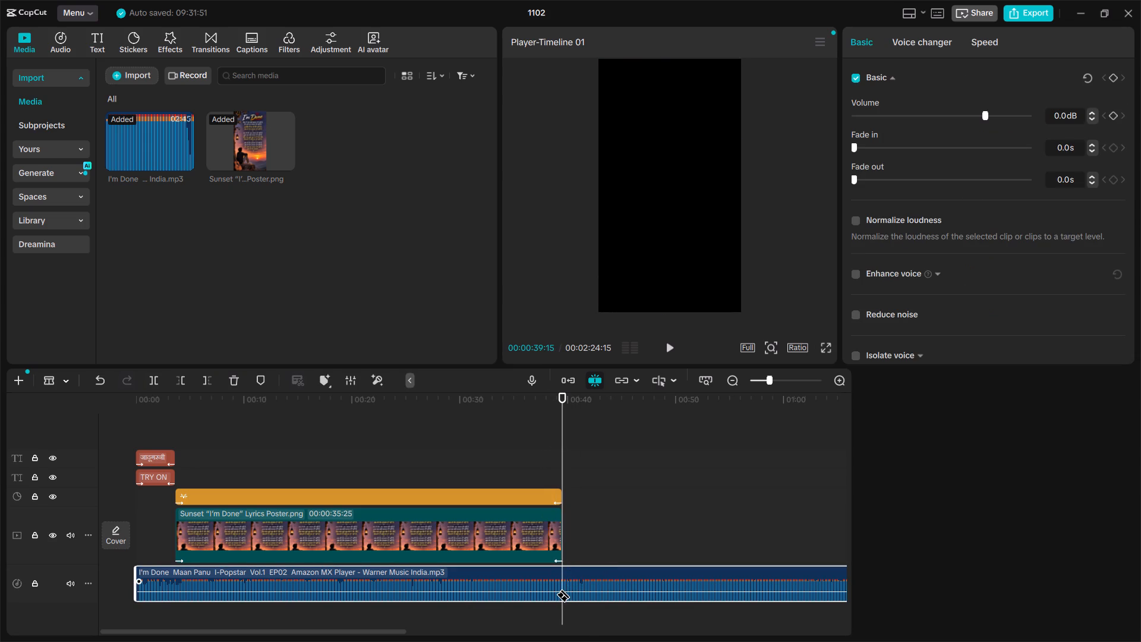
{"action": "left_click", "coordinate": [564, 588]}
{"action": "key", "text": "a"}
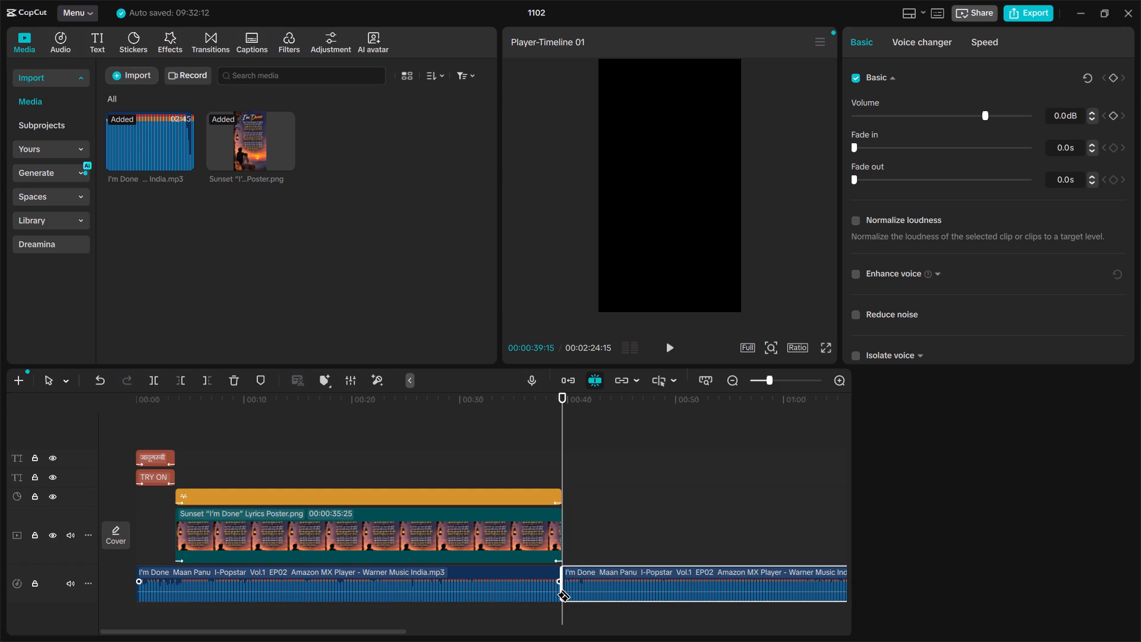
{"action": "left_click", "coordinate": [617, 575]}
{"action": "key", "text": "Delete"}
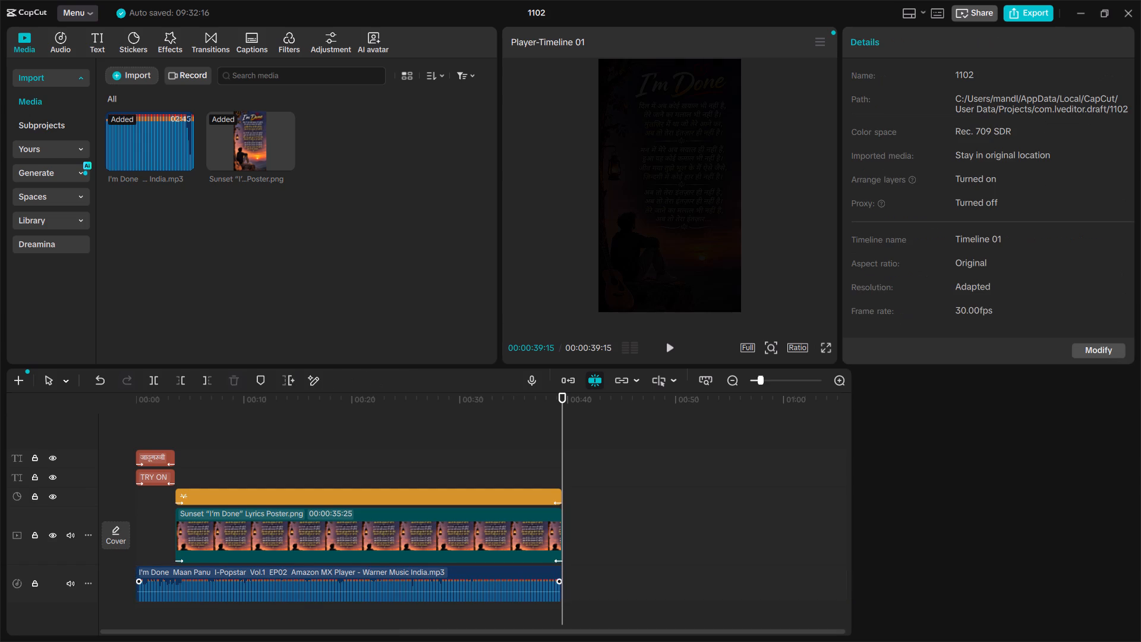
Play the trimmed timeline from about 00:00:19 to check the edit.
{"action": "left_click_drag", "start_coordinate": [617, 575], "coordinate": [641, 410]}
{"action": "left_click_drag", "start_coordinate": [564, 435], "coordinate": [560, 435]}
{"action": "left_click_drag", "start_coordinate": [560, 435], "coordinate": [331, 439]}
{"action": "key", "text": "space"}
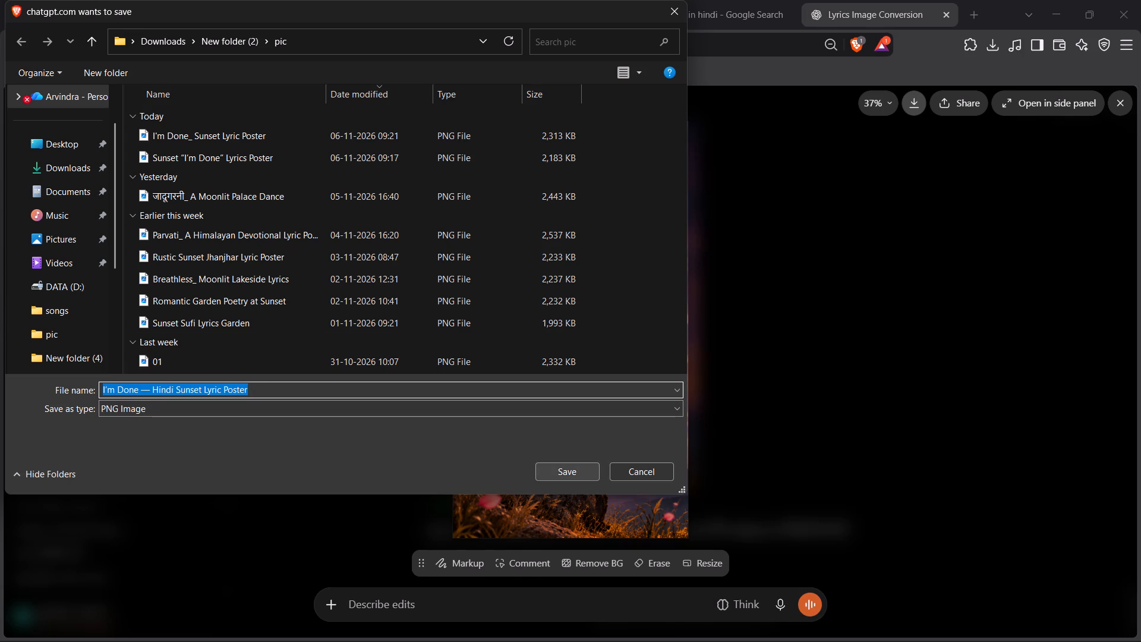
{"action": "left_click", "coordinate": [575, 471]}
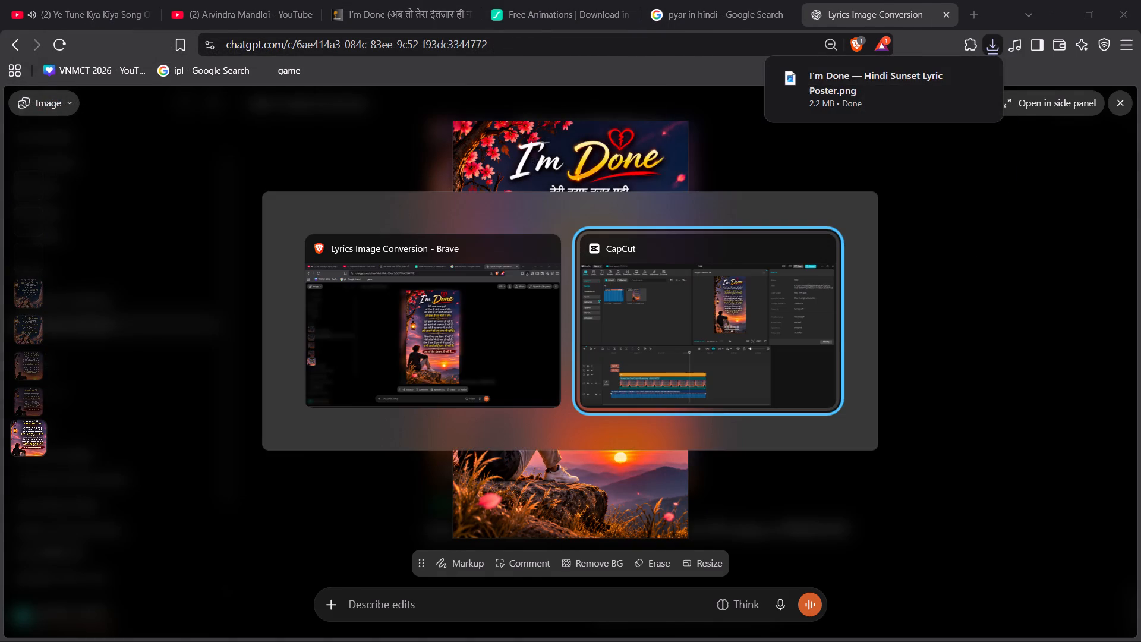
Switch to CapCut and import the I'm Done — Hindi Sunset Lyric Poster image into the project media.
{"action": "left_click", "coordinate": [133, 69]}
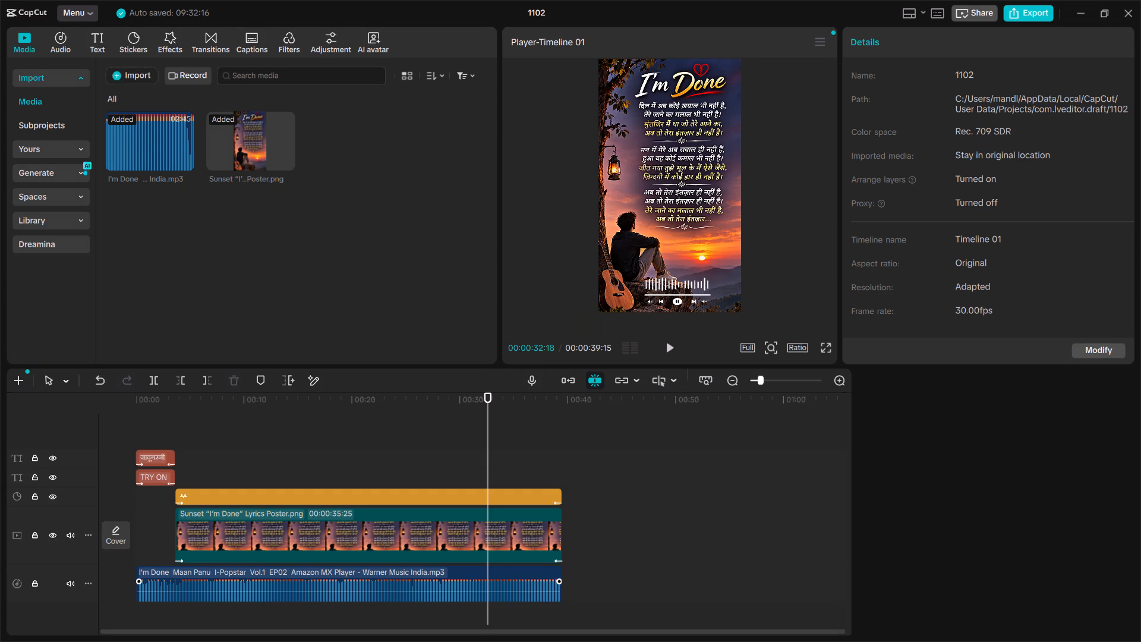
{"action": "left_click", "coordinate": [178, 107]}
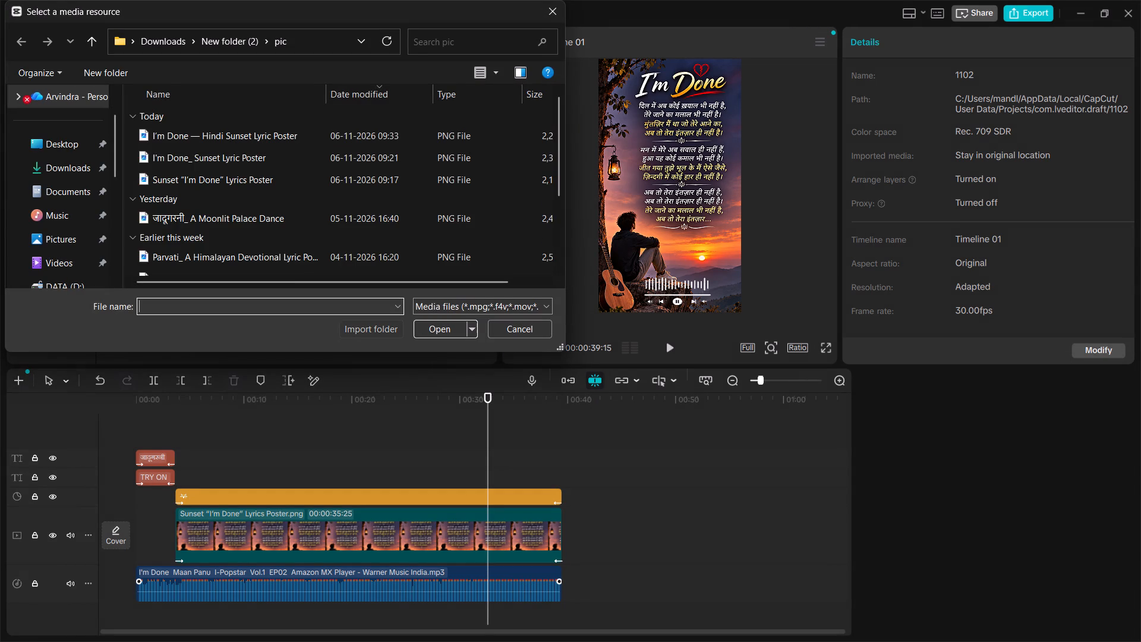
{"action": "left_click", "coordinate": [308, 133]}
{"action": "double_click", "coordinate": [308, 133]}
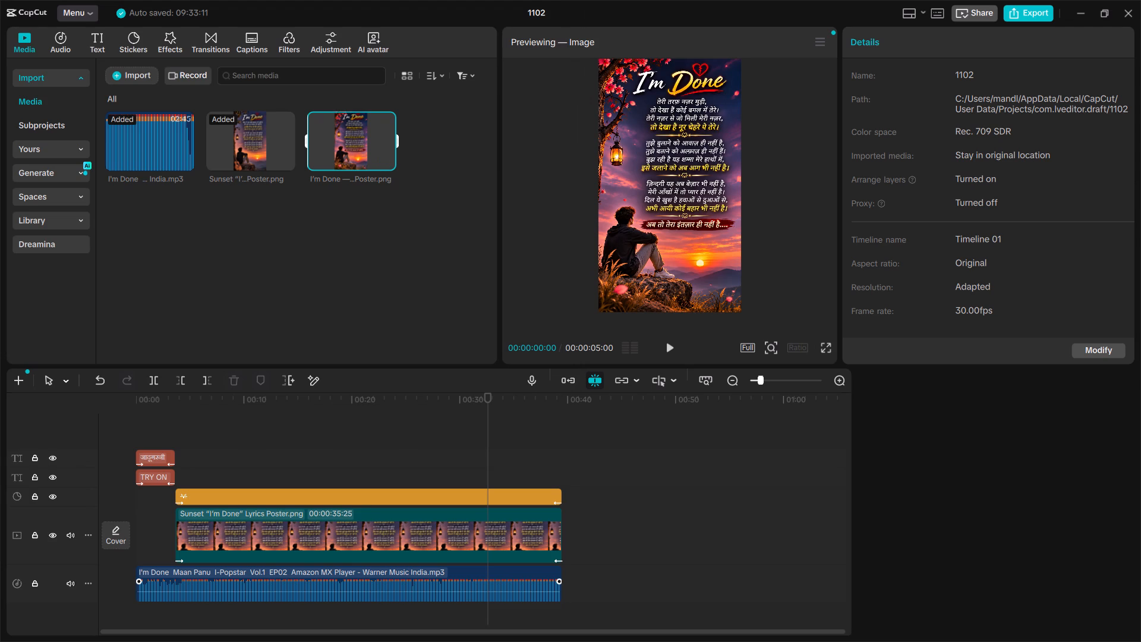
Undo back past the poster import to restore the deleted remainder of the MP3 on the timeline.
{"action": "left_click", "coordinate": [387, 573]}
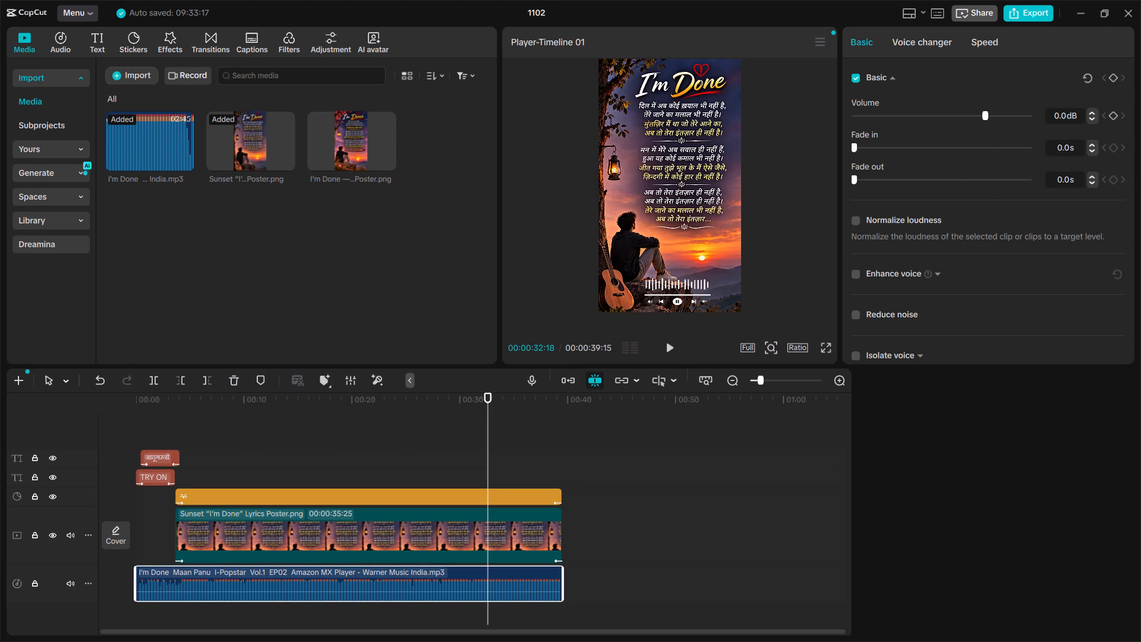
{"action": "key", "text": "ctrl+z"}
{"action": "key", "text": "ctrl+z"}
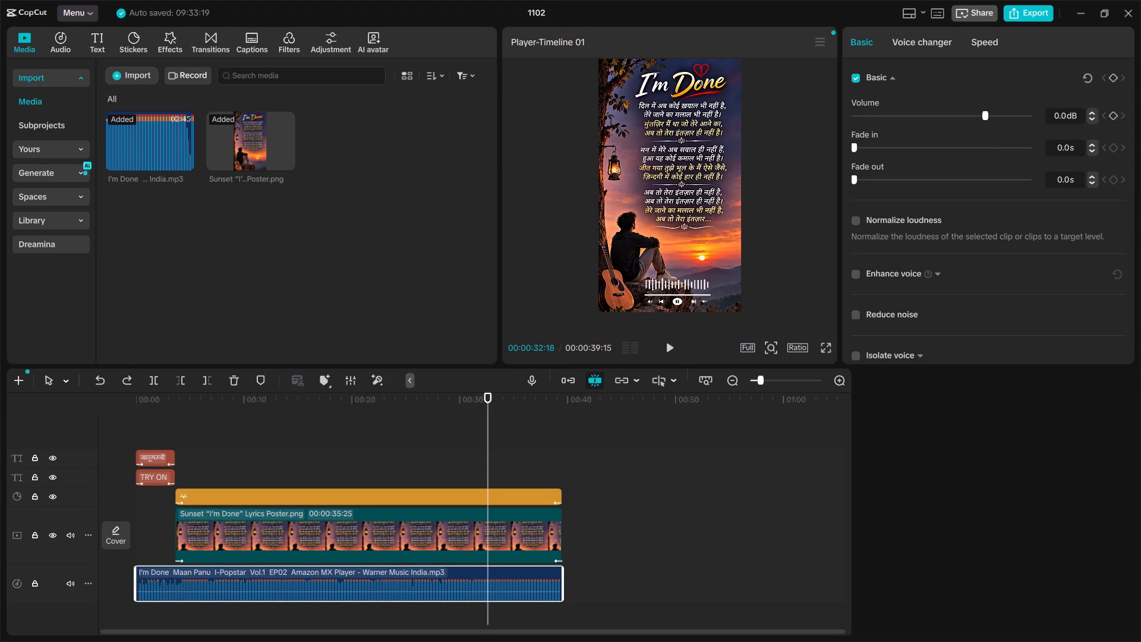
{"action": "key", "text": "ctrl+z"}
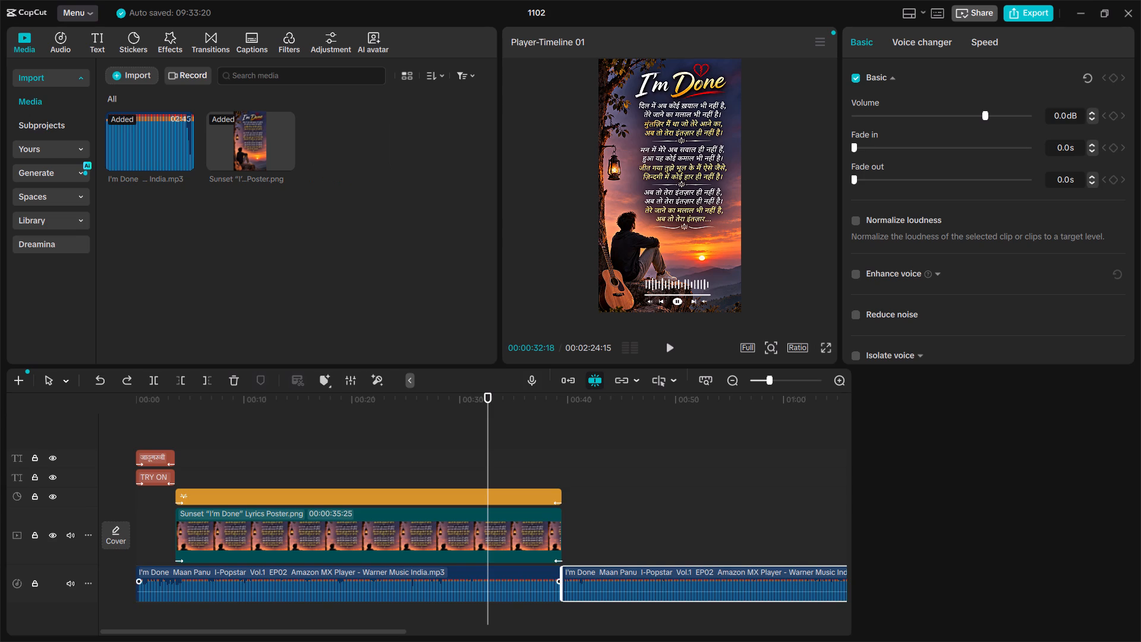
Move the remaining MP3 segment to the timeline start on its own track and delete the first, already used segment.
{"action": "left_click_drag", "start_coordinate": [601, 586], "coordinate": [633, 591]}
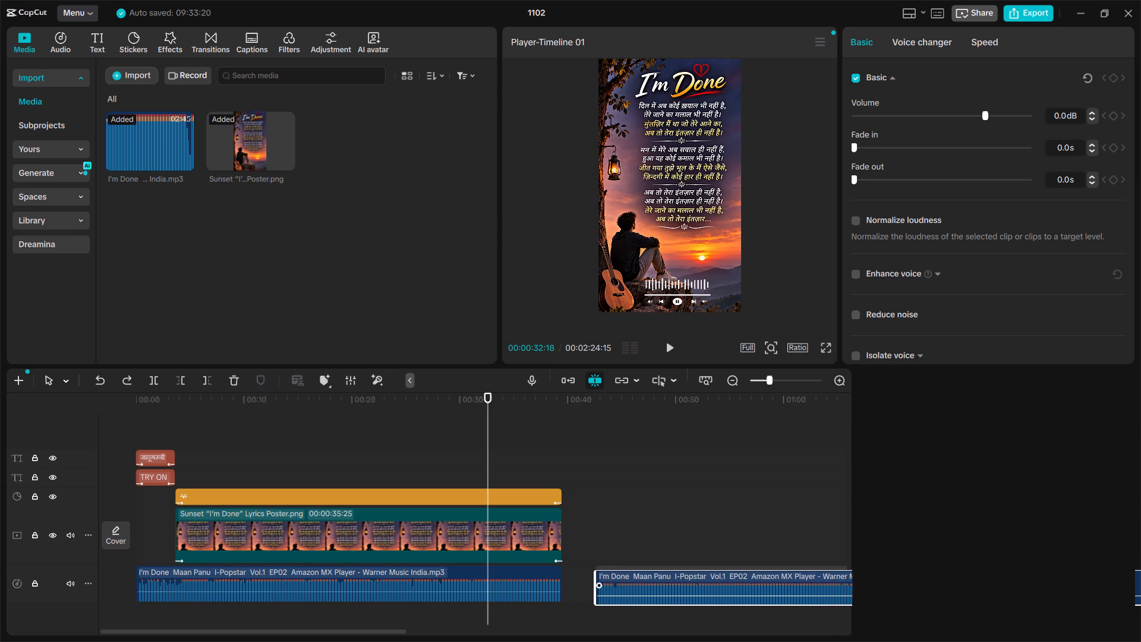
{"action": "left_click_drag", "start_coordinate": [633, 591], "coordinate": [207, 609]}
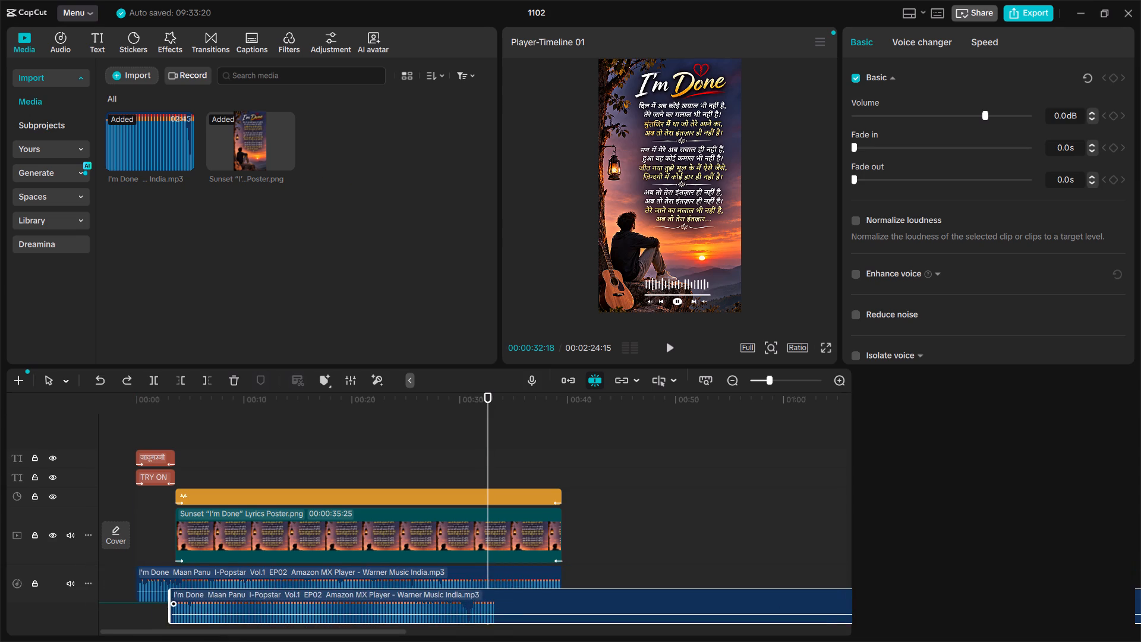
{"action": "left_click_drag", "start_coordinate": [207, 609], "coordinate": [177, 602]}
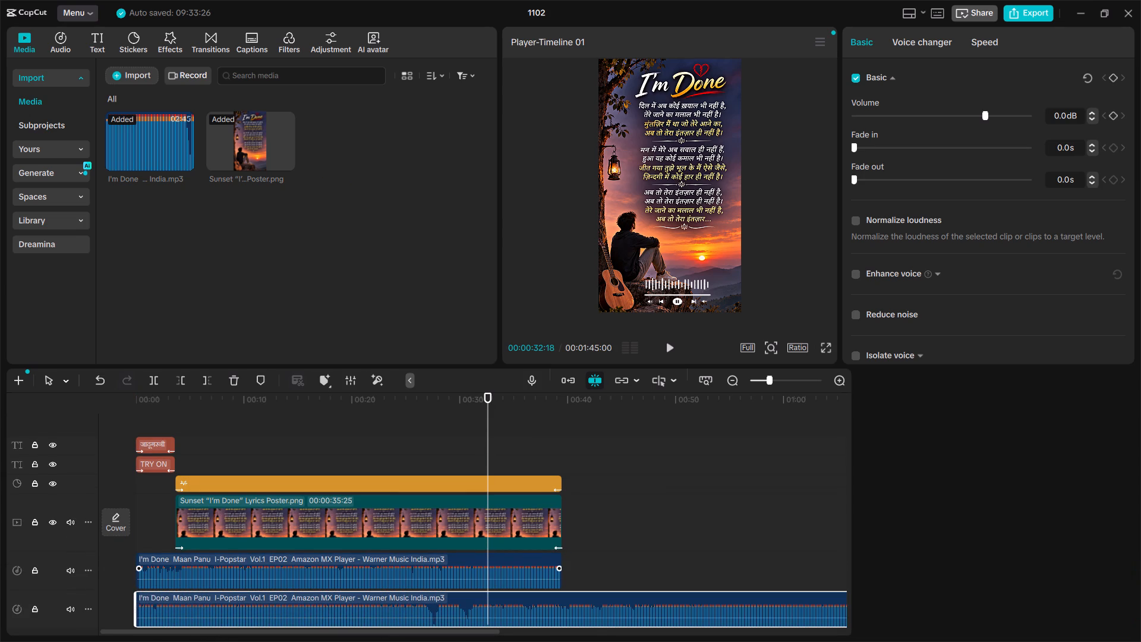
{"action": "left_click", "coordinate": [223, 568]}
{"action": "key", "text": "Delete"}
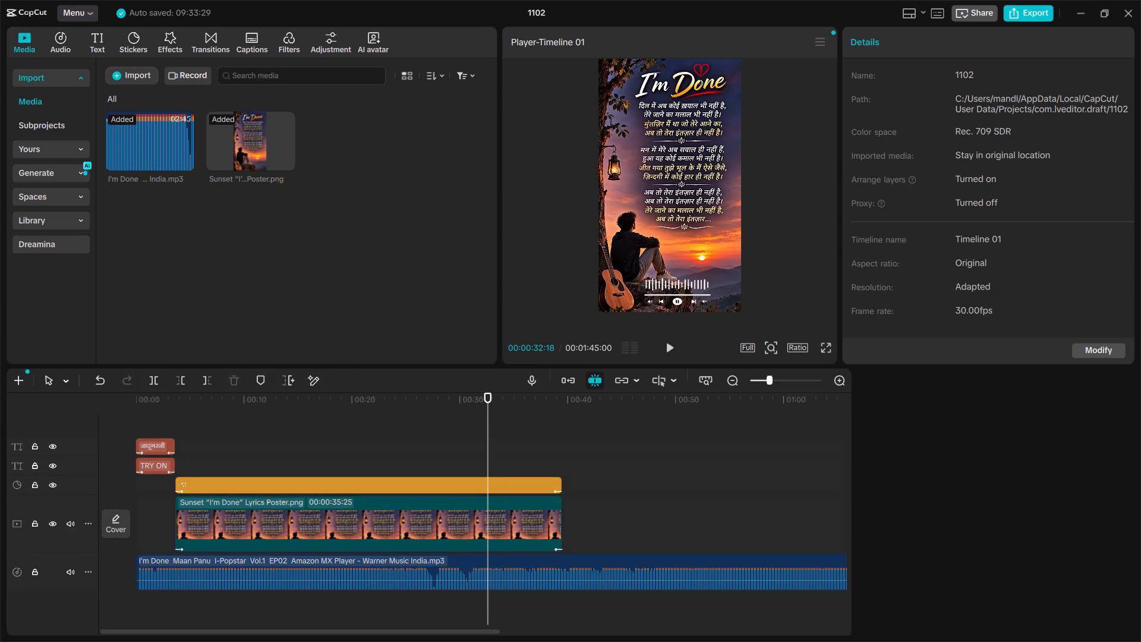
Recover about 3.7 seconds of earlier music at the beginning of the MP3 clip, keeping the clip starting at the timeline start.
{"action": "left_click_drag", "start_coordinate": [528, 561], "coordinate": [565, 560]}
{"action": "left_click_drag", "start_coordinate": [175, 571], "coordinate": [142, 571]}
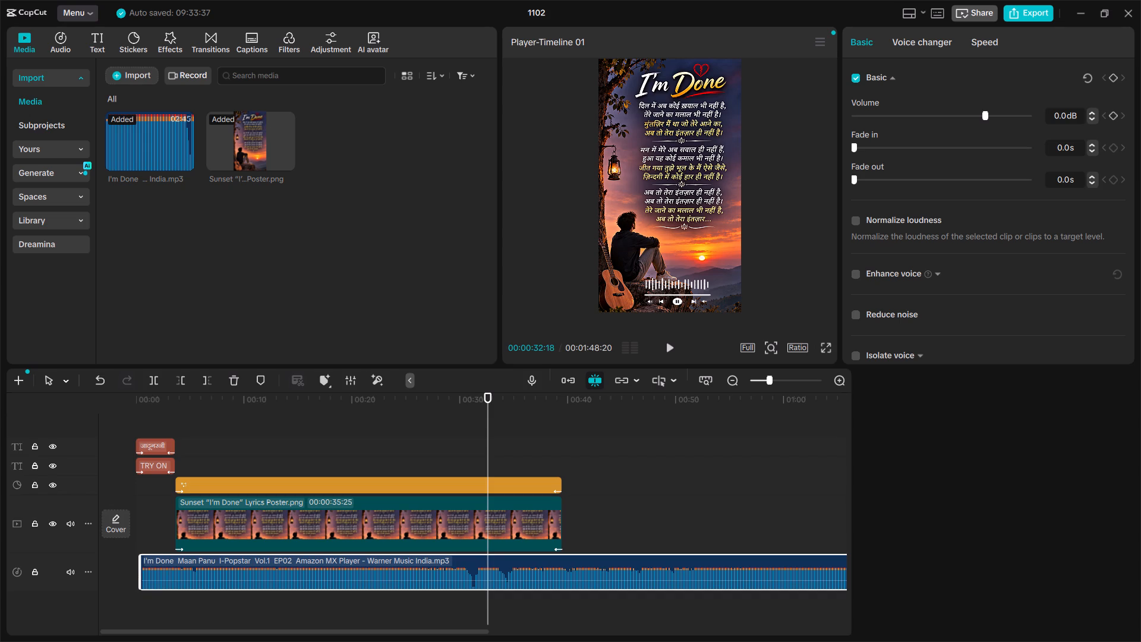
{"action": "left_click", "coordinate": [155, 531]}
{"action": "key", "text": "space"}
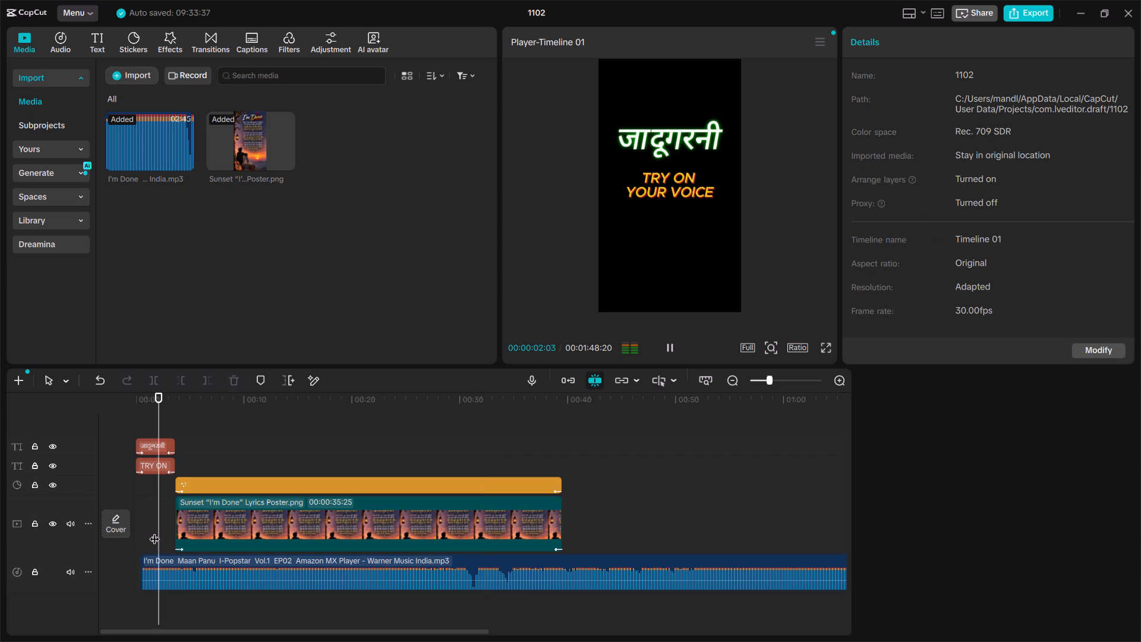
{"action": "left_click_drag", "start_coordinate": [143, 579], "coordinate": [133, 579]}
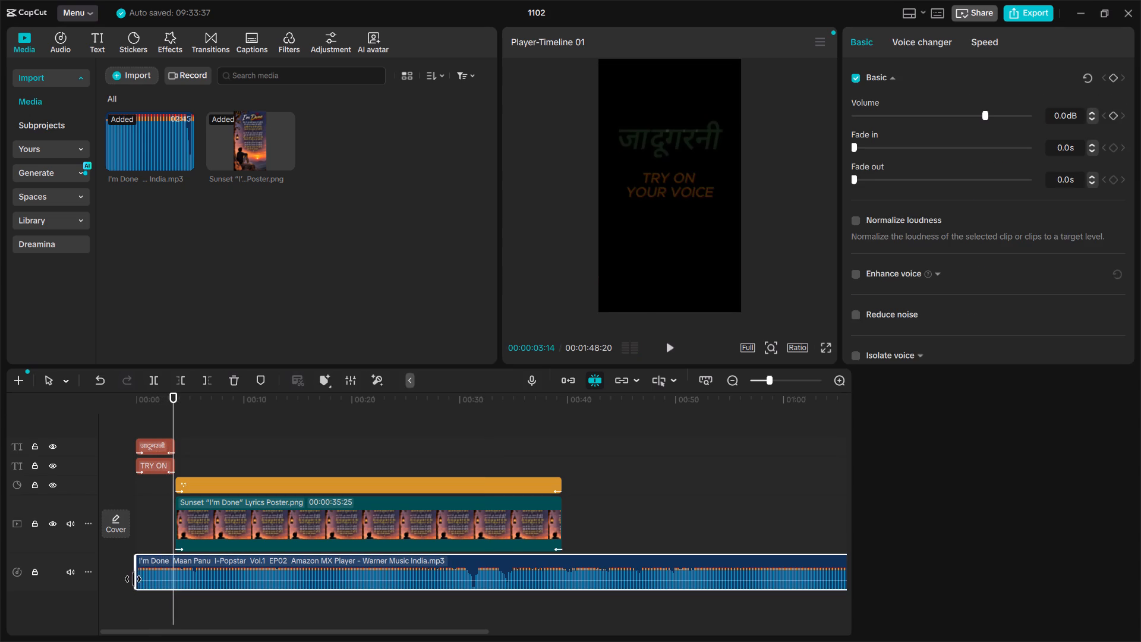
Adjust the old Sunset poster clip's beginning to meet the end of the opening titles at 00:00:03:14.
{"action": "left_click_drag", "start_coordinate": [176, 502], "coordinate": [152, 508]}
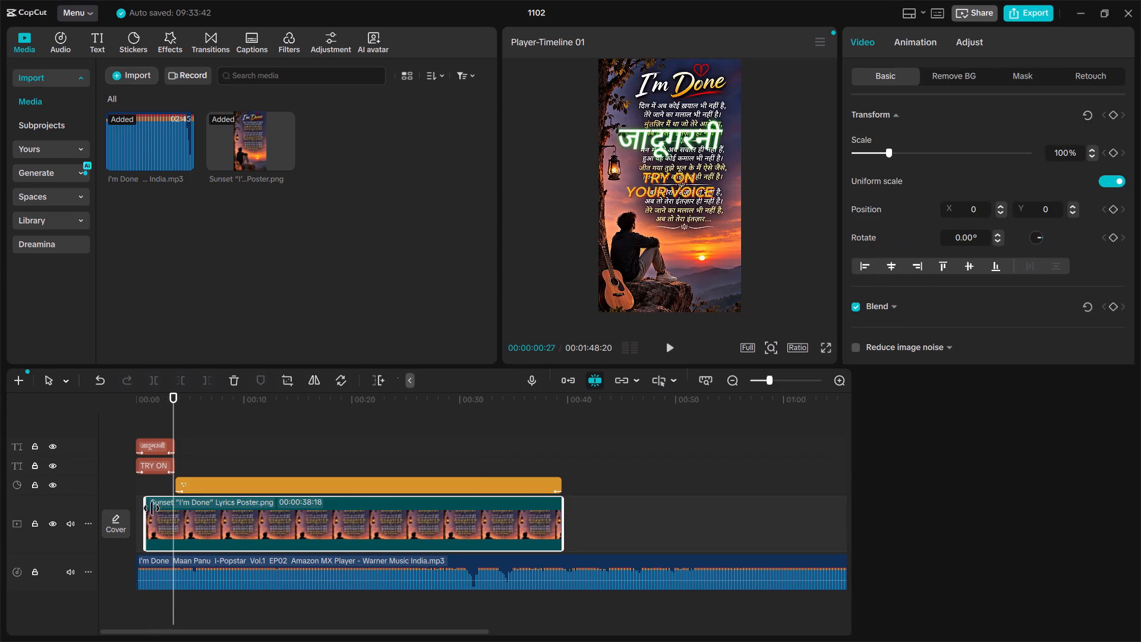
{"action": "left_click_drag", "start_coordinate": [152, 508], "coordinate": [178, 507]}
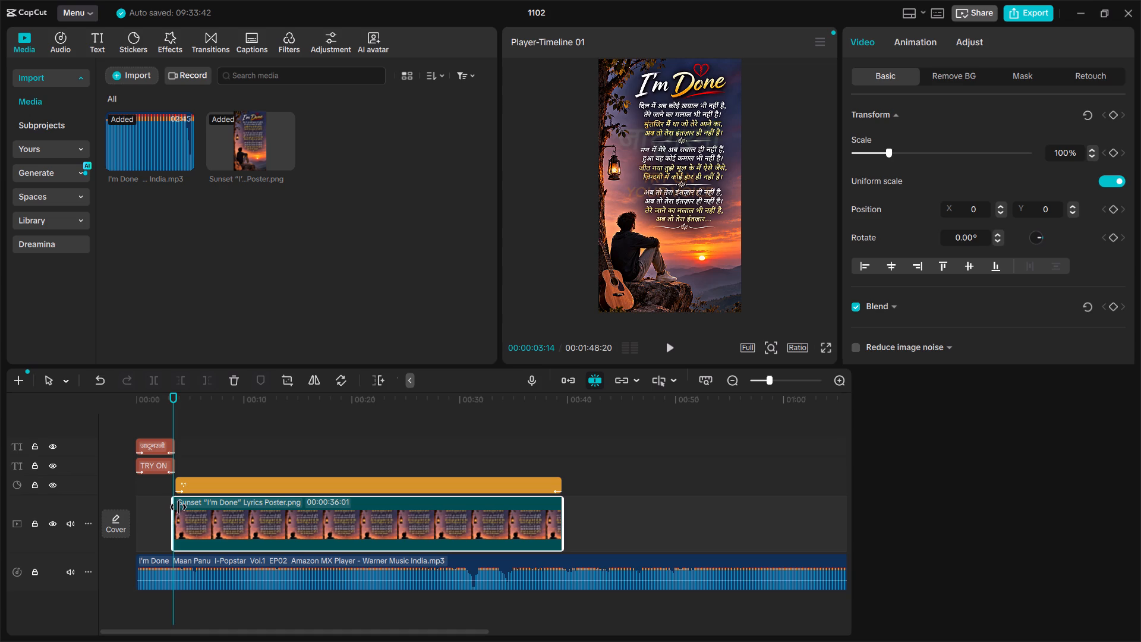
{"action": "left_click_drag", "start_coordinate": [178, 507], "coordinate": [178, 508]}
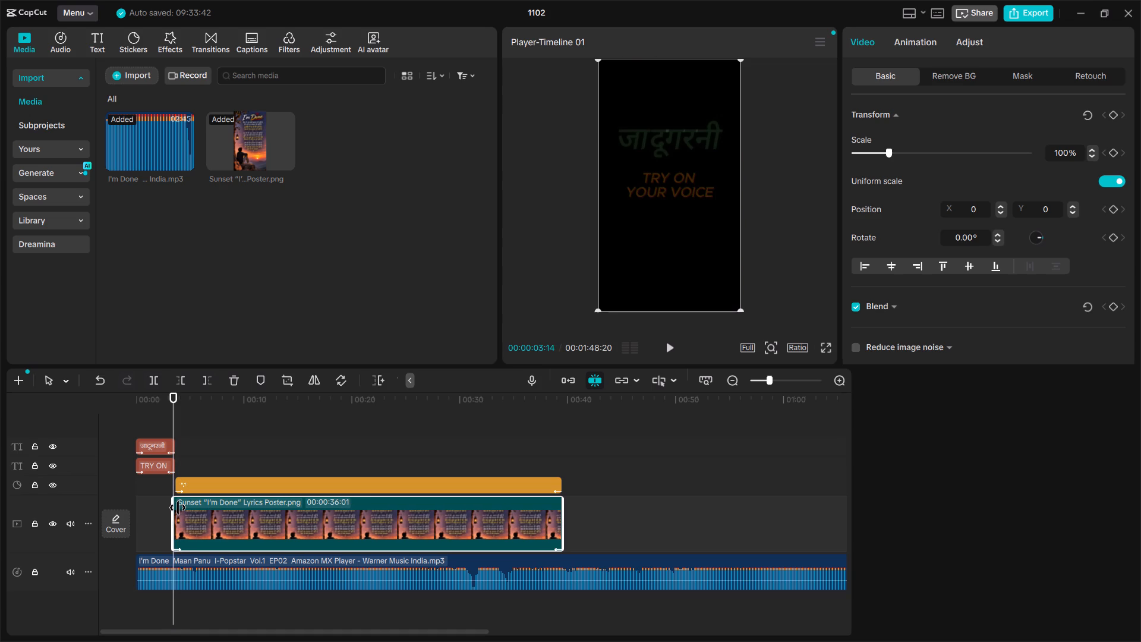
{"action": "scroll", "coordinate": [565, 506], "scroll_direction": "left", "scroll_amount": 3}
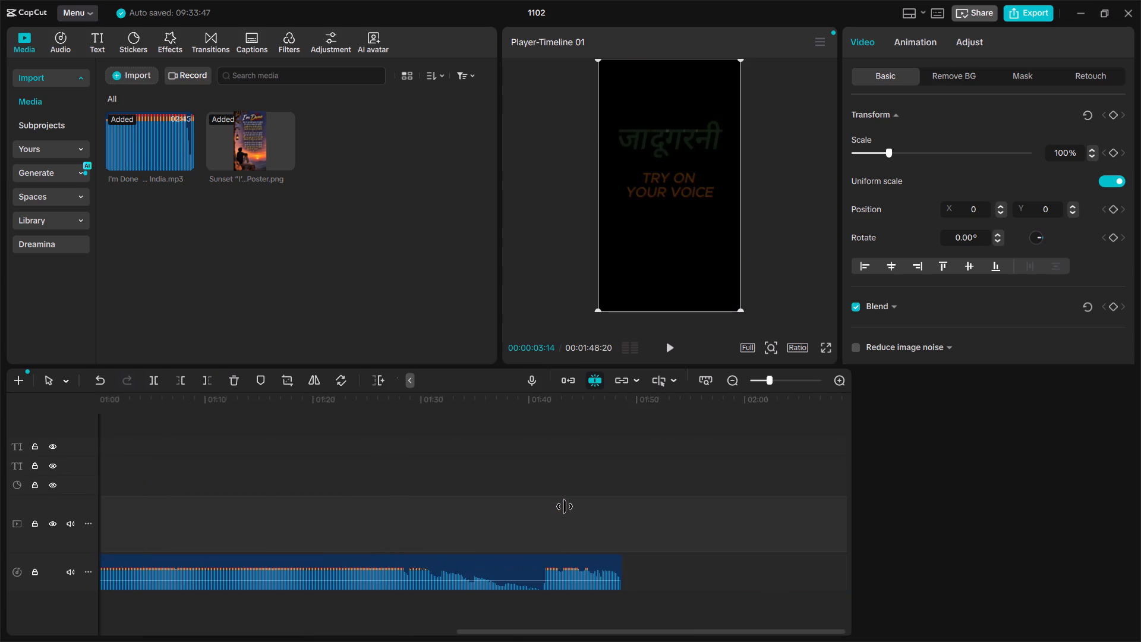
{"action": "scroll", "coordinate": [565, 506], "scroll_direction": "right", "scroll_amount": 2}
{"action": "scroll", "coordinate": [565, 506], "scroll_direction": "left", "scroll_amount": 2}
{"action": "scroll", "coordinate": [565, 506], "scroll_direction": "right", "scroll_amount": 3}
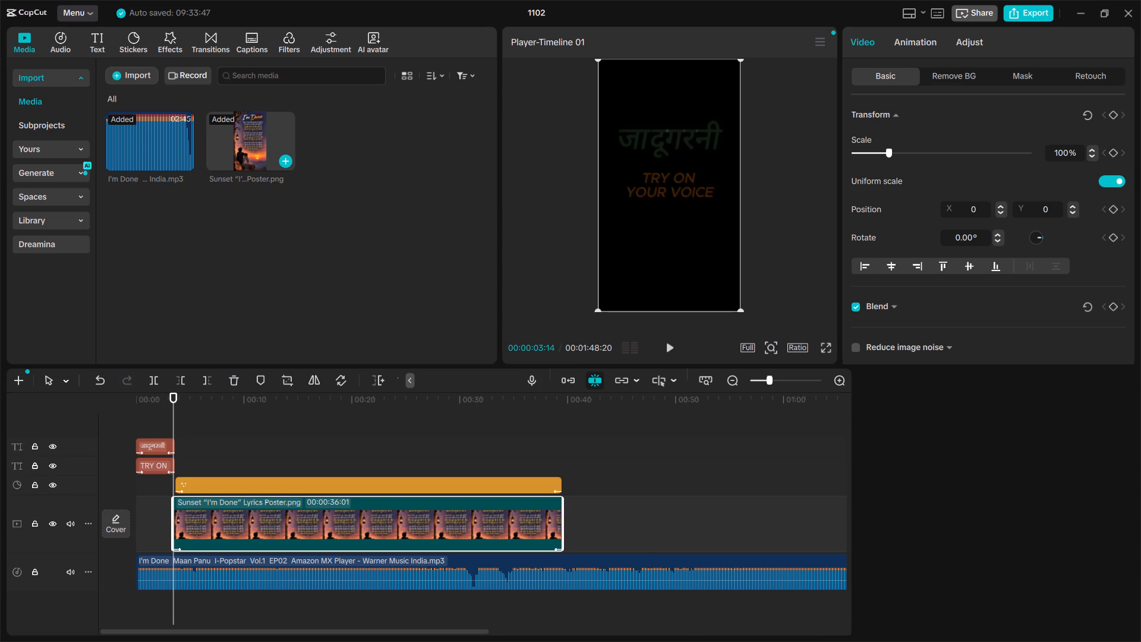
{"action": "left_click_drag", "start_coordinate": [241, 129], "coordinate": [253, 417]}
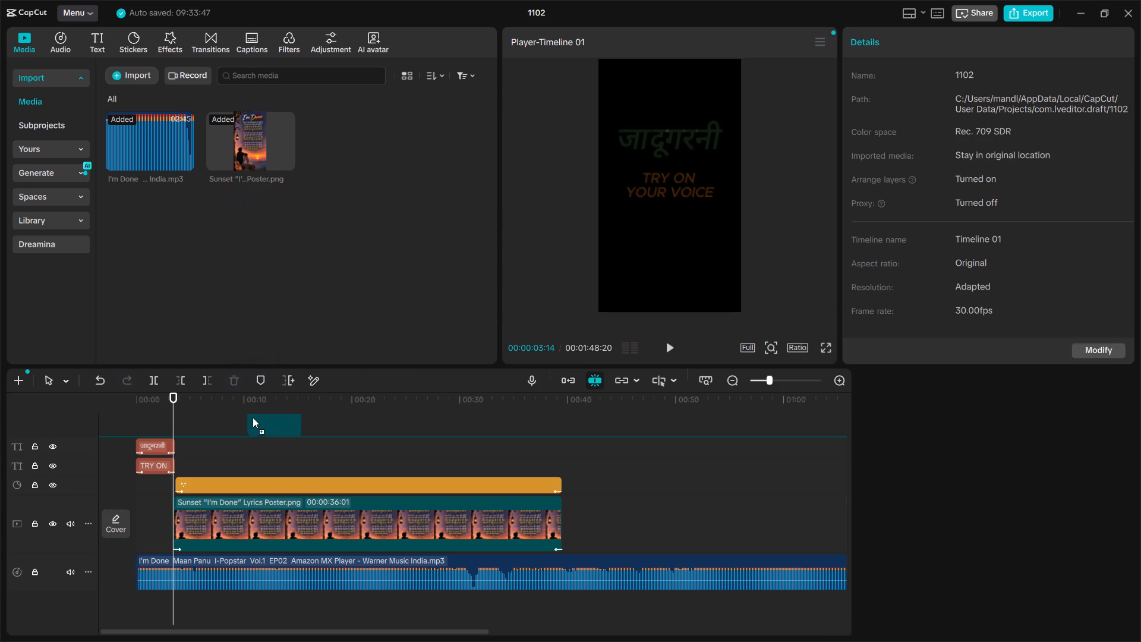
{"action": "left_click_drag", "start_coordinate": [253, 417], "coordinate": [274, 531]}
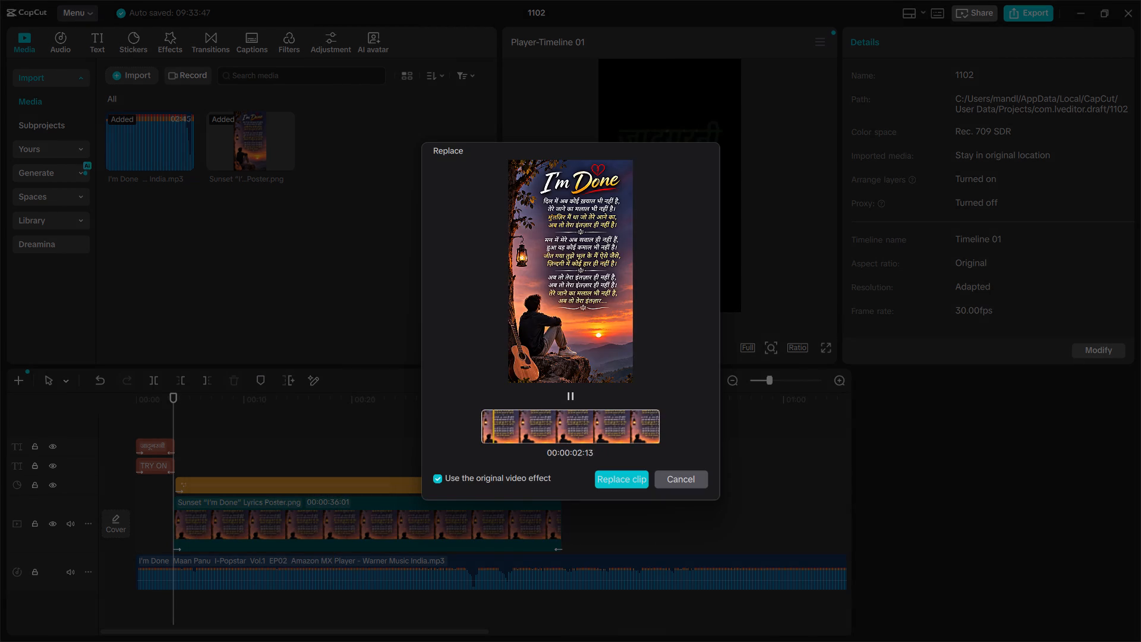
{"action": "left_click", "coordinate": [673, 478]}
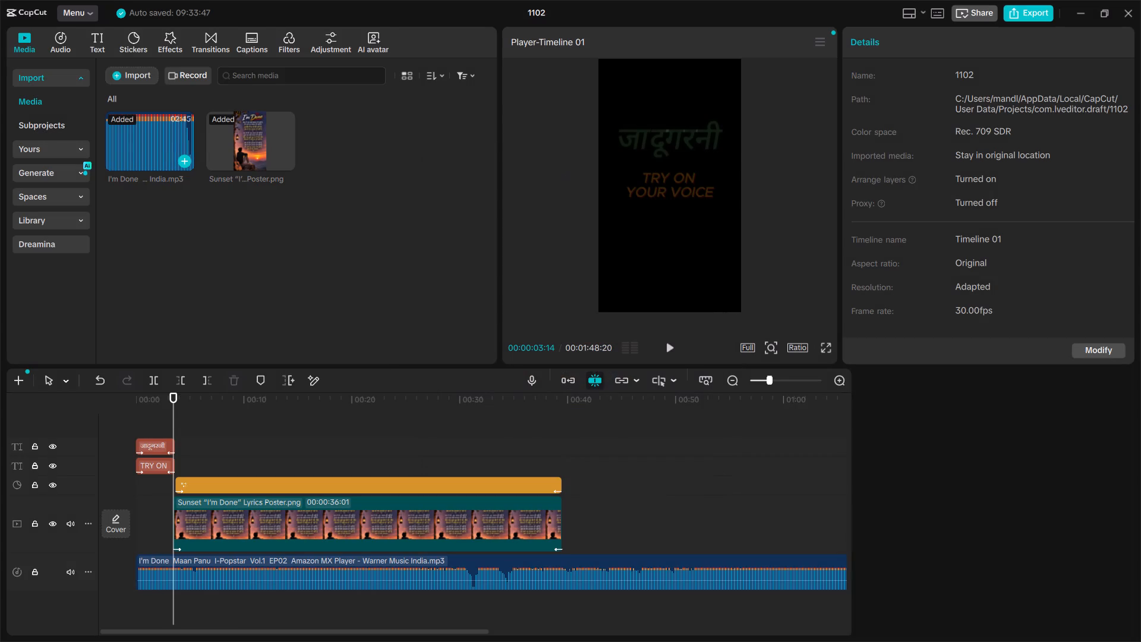
Import the I'm Done — Hindi Sunset Lyric Poster image from the pic folder and place it right after the old poster clip.
{"action": "left_click", "coordinate": [139, 78]}
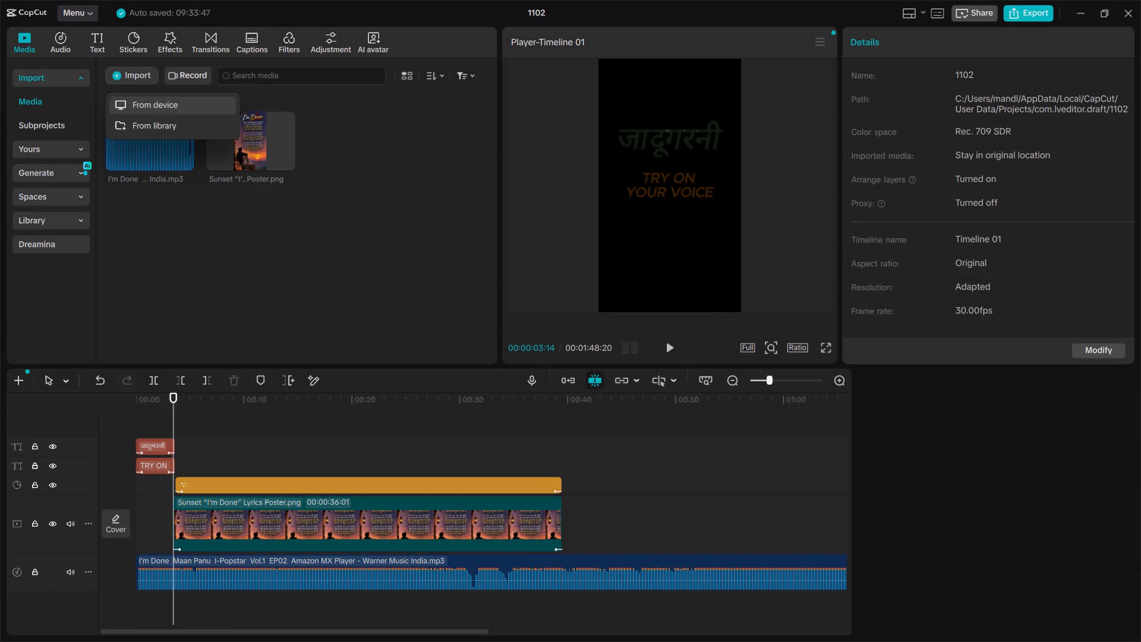
{"action": "left_click", "coordinate": [216, 105]}
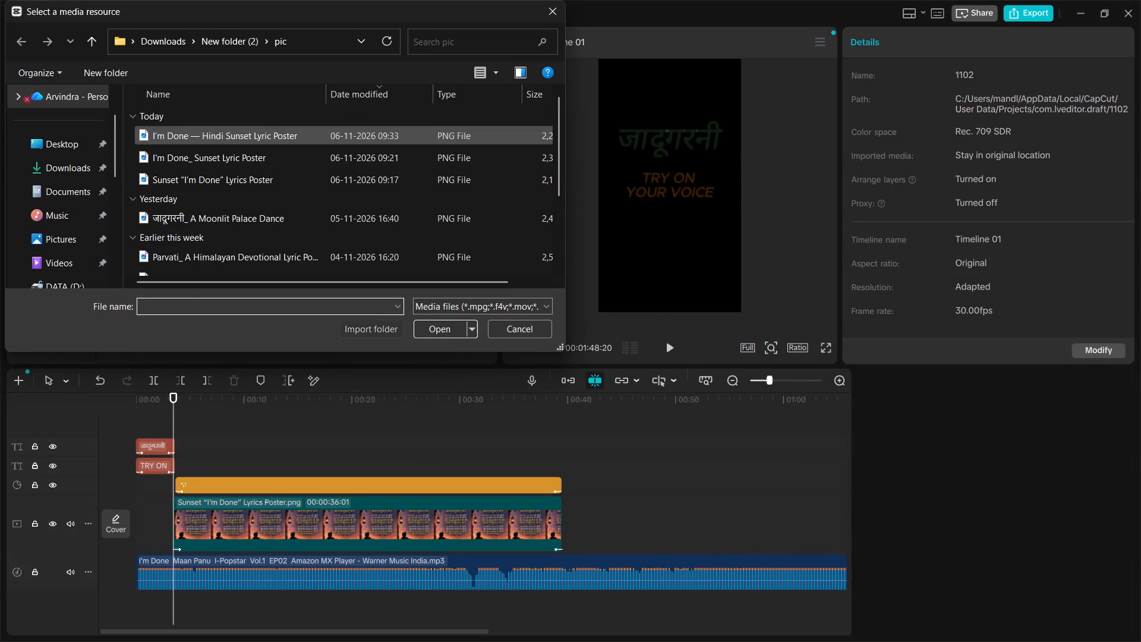
{"action": "double_click", "coordinate": [190, 128]}
{"action": "left_click_drag", "start_coordinate": [358, 155], "coordinate": [364, 212]}
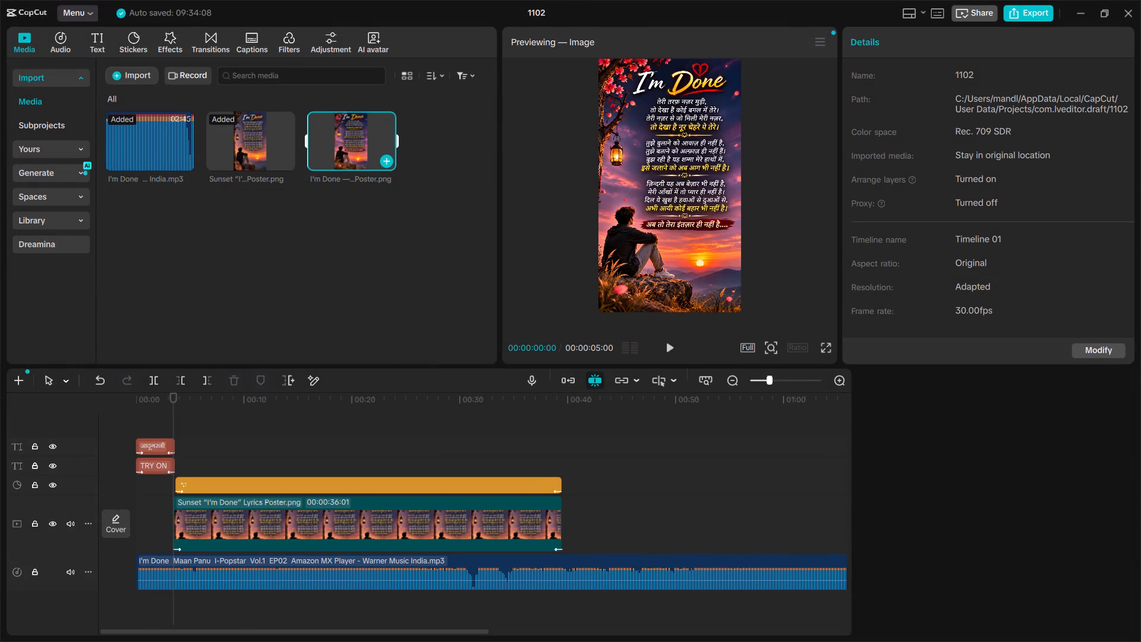
{"action": "left_click_drag", "start_coordinate": [364, 212], "coordinate": [566, 545]}
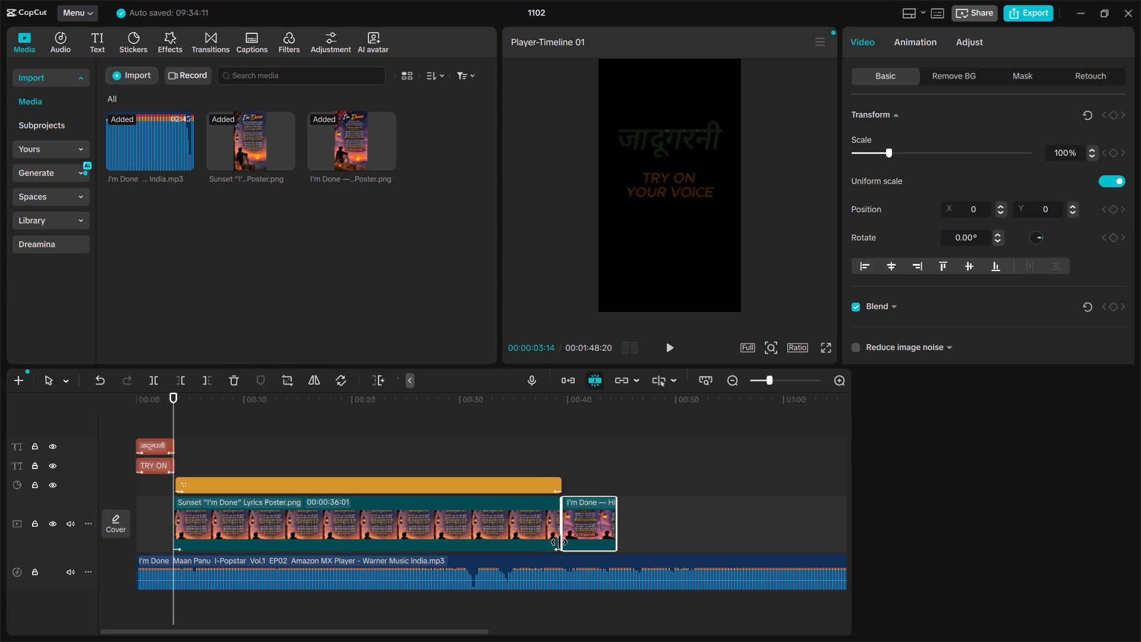
Delete the old Sunset poster clip and move the new poster clip into its place, directly after the opening titles.
{"action": "left_click", "coordinate": [484, 499]}
{"action": "left_click", "coordinate": [491, 515]}
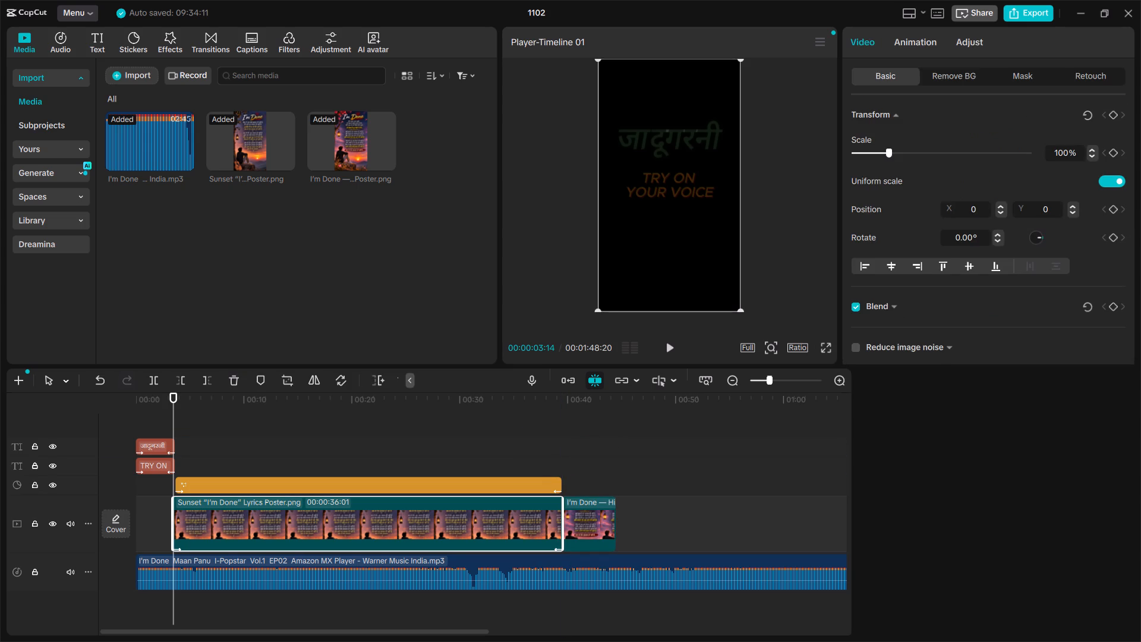
{"action": "key", "text": "space"}
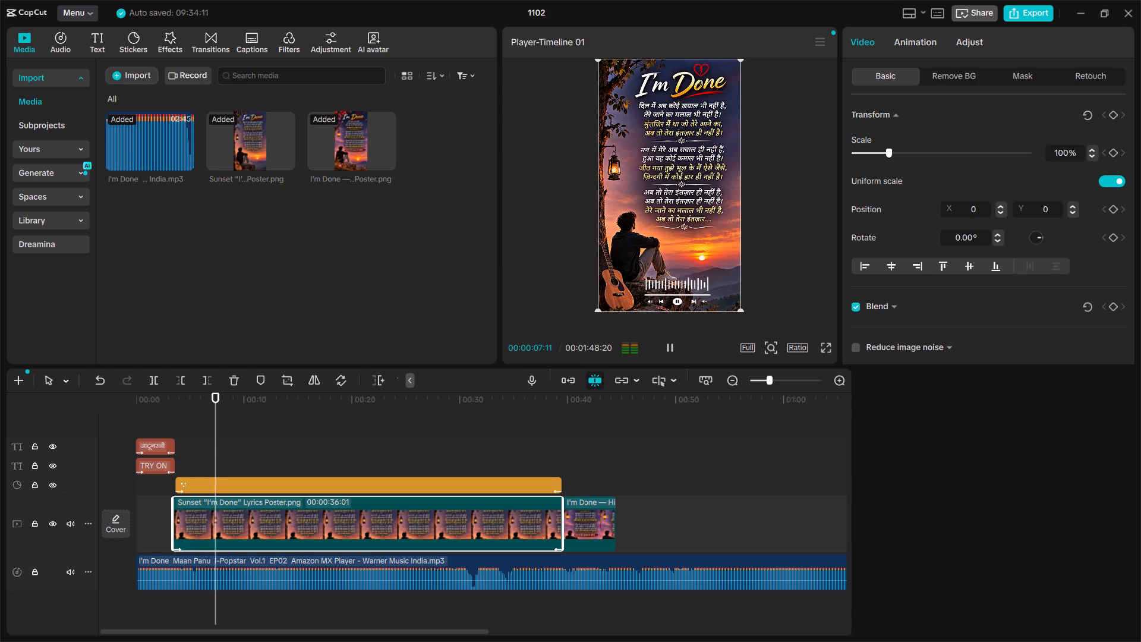
{"action": "key", "text": "Delete"}
{"action": "left_click_drag", "start_coordinate": [585, 523], "coordinate": [556, 522]}
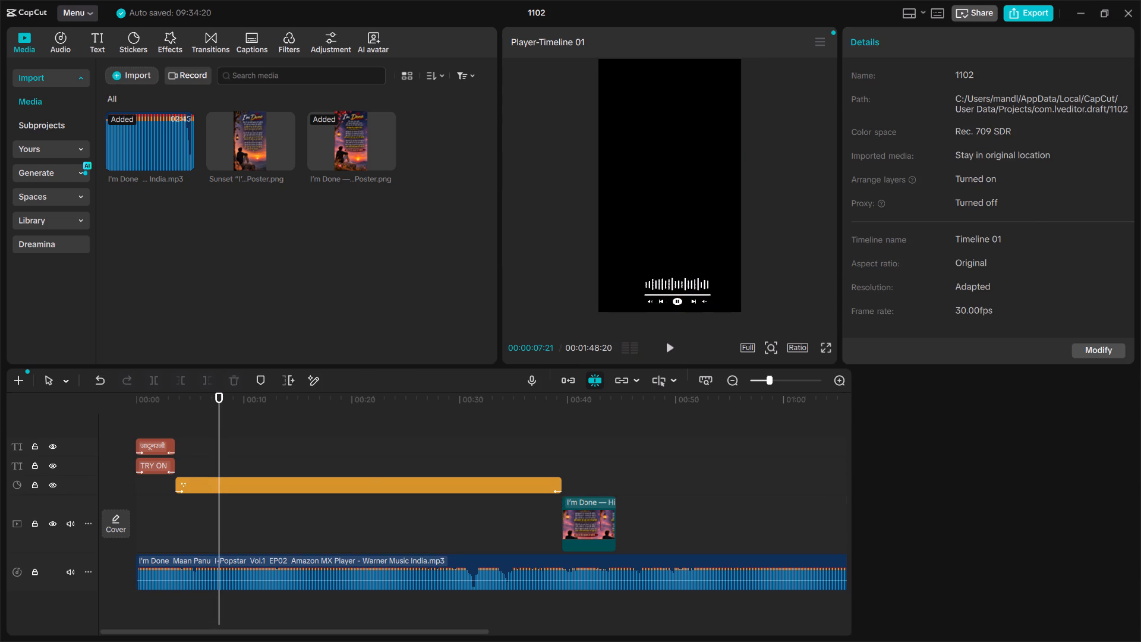
{"action": "left_click_drag", "start_coordinate": [556, 522], "coordinate": [200, 521]}
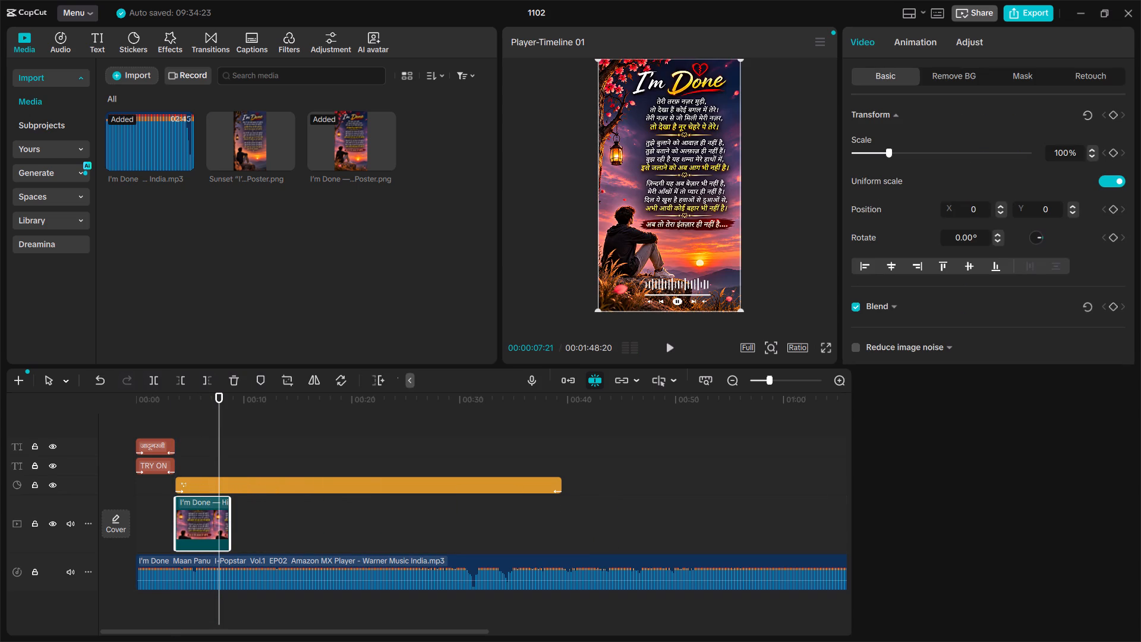
Lengthen the new poster clip from its end to a duration of about 00:00:50:13.
{"action": "left_click_drag", "start_coordinate": [233, 532], "coordinate": [720, 566]}
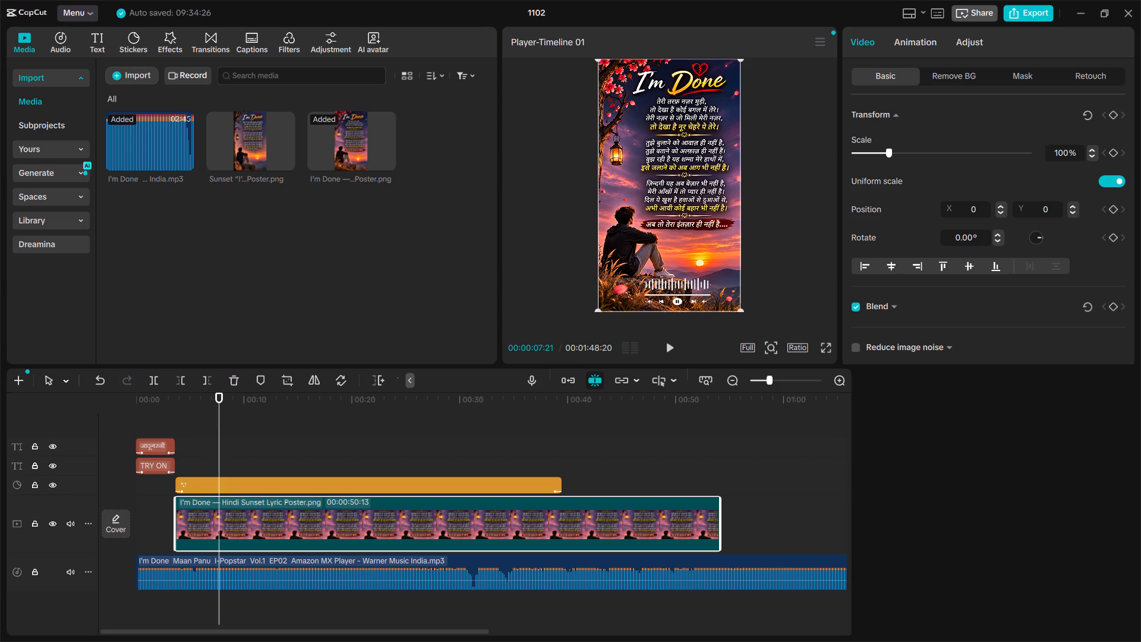
{"action": "scroll", "coordinate": [701, 545], "scroll_direction": "left", "scroll_amount": 2}
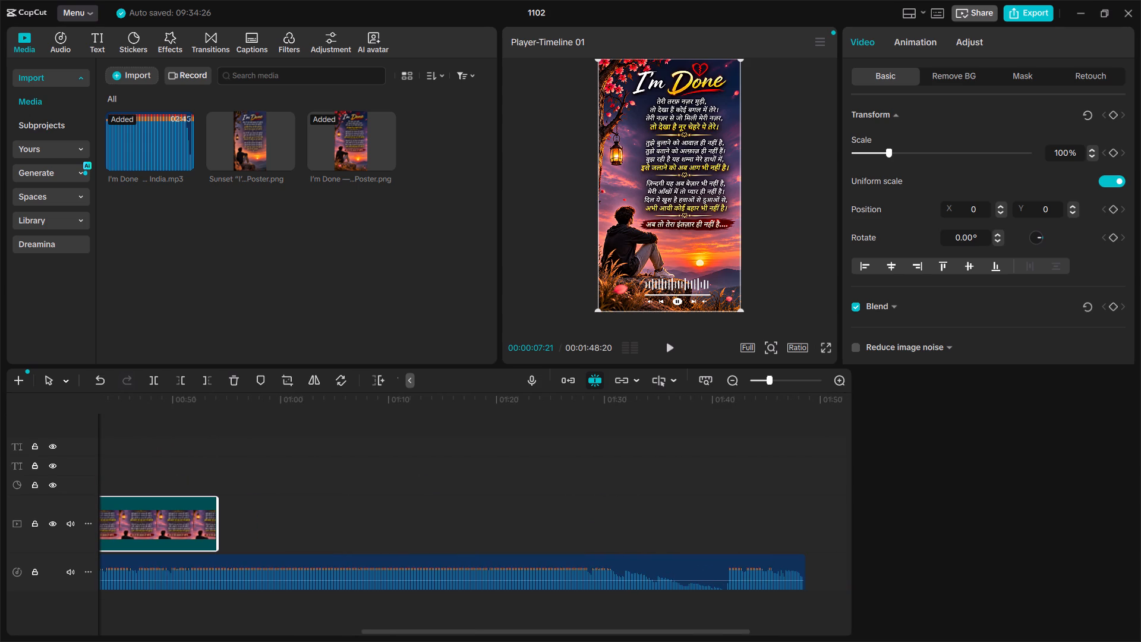
{"action": "scroll", "coordinate": [701, 545], "scroll_direction": "right", "scroll_amount": 4}
Try the MP3 clip at 1.20x and 1.10x speed while playing it, then set its speed to 1.05x.
{"action": "key", "text": "space"}
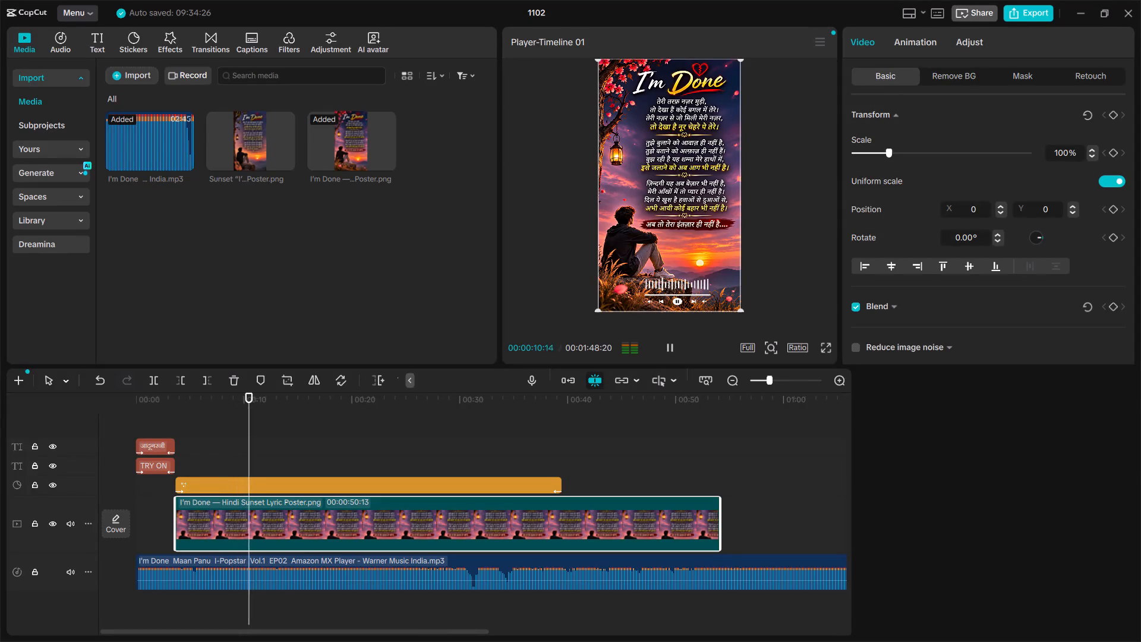
{"action": "left_click", "coordinate": [726, 572]}
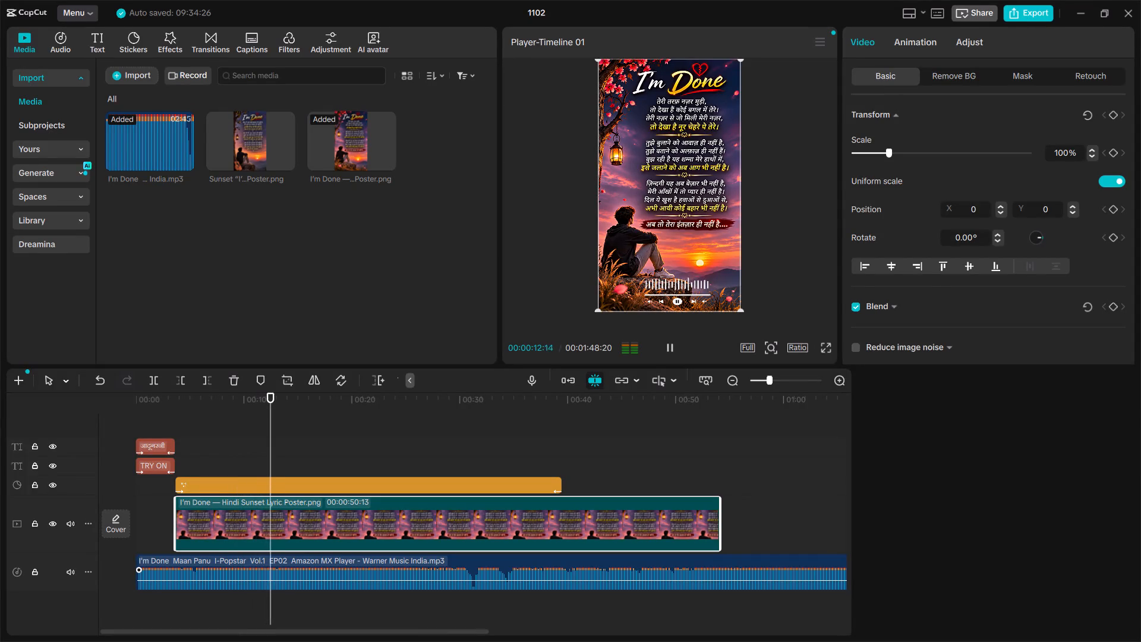
{"action": "left_click", "coordinate": [991, 43]}
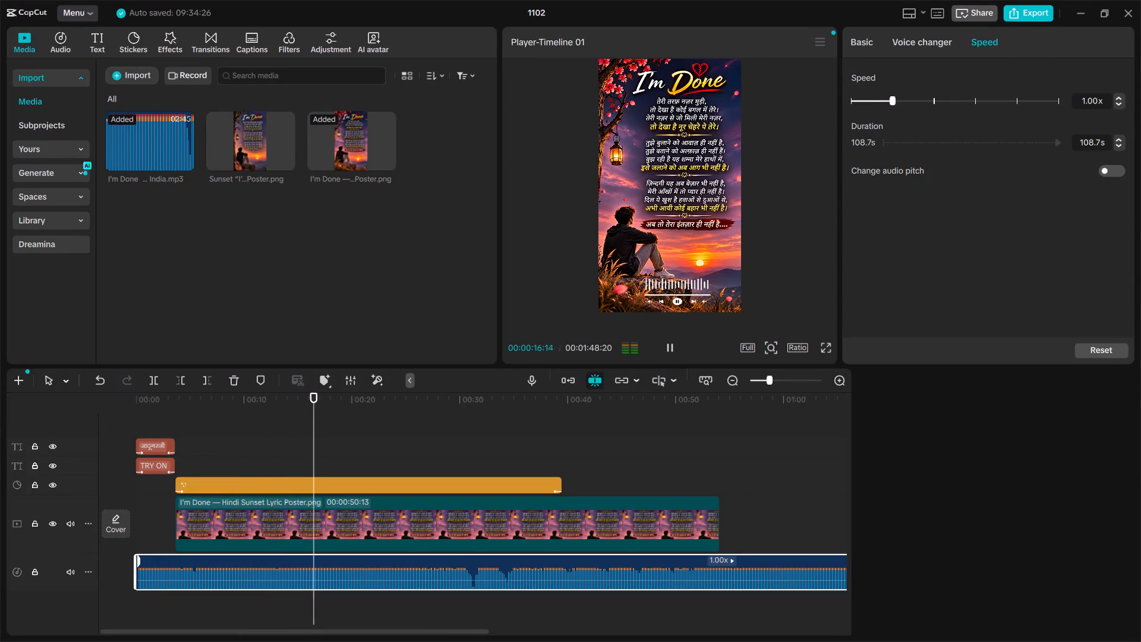
{"action": "left_click", "coordinate": [1121, 96]}
{"action": "left_click", "coordinate": [1121, 96]}
{"action": "key", "text": "space"}
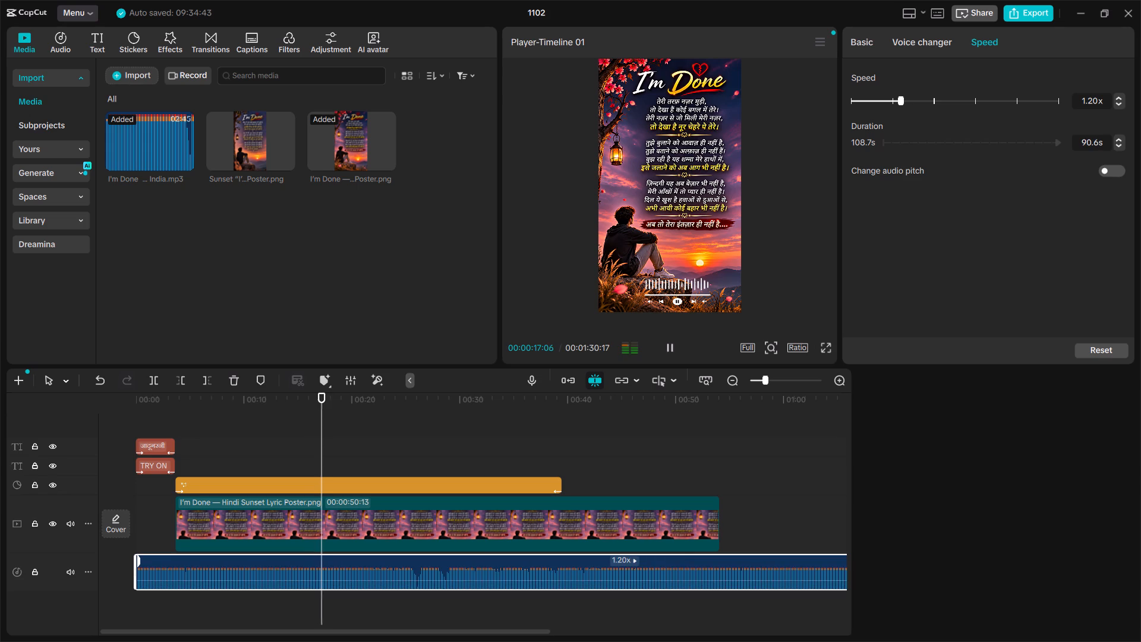
{"action": "left_click", "coordinate": [1121, 106]}
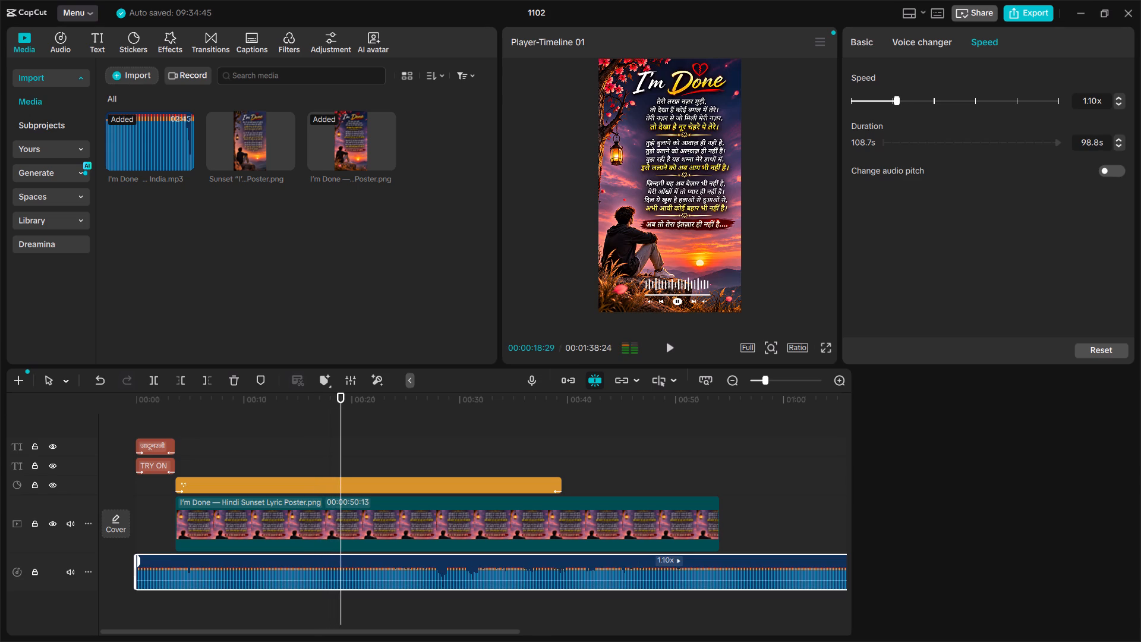
{"action": "key", "text": "space"}
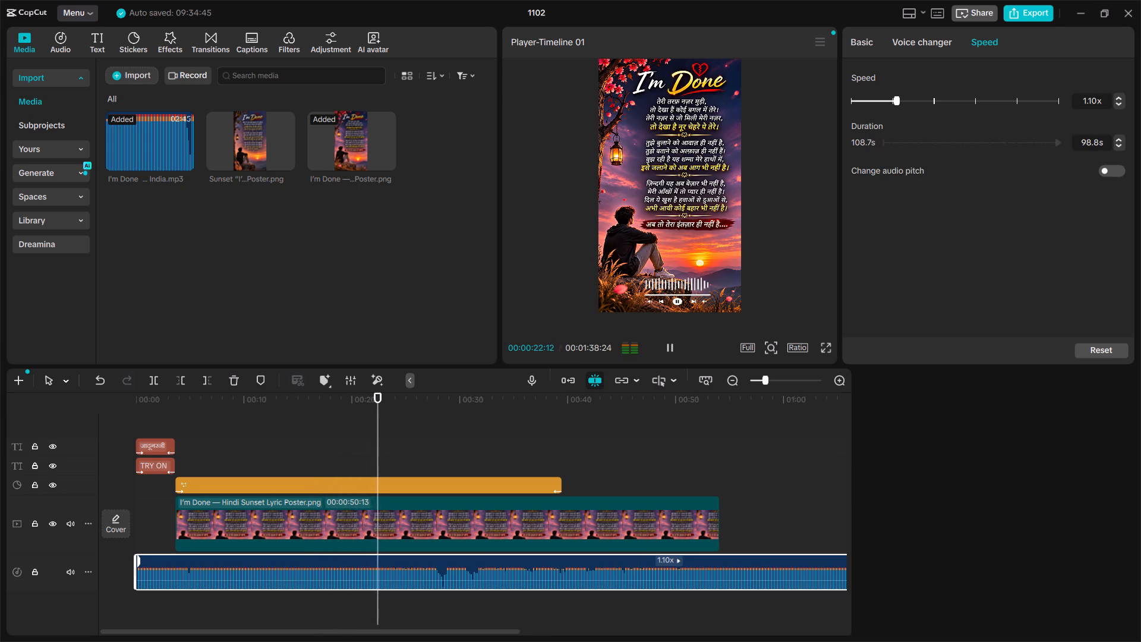
{"action": "left_click", "coordinate": [1096, 98]}
{"action": "key", "text": "BackSpace"}
{"action": "key", "text": "BackSpace"}
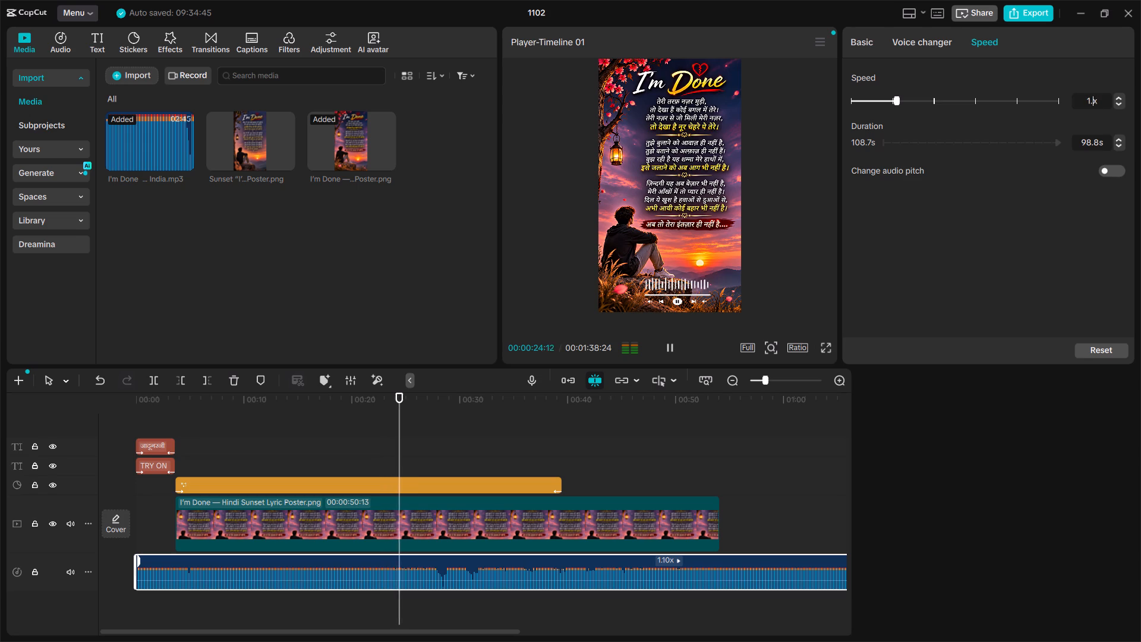
{"action": "key", "text": "5"}
{"action": "key", "text": "BackSpace"}
{"action": "type", "text": "05"}
{"action": "key", "text": "Return"}
Add a marker on the MP3 clip at about 27 seconds.
{"action": "type", "text": "m"}
Play the song up to 00:00:55:17 and extend the new poster clip's end to that point.
{"action": "key", "text": "space"}
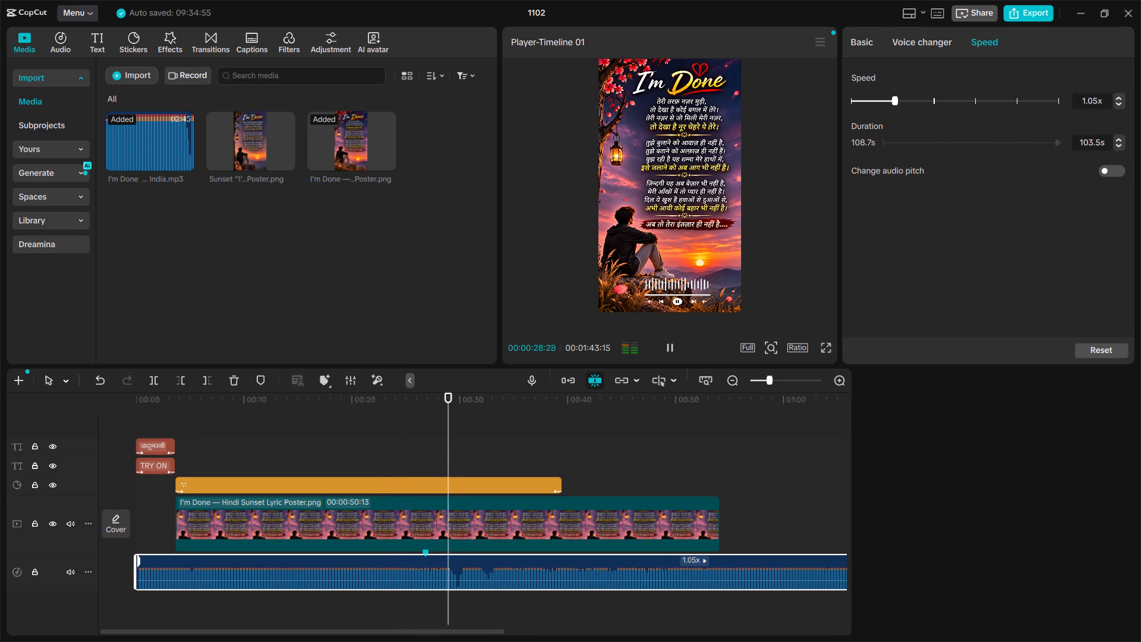
{"action": "scroll", "coordinate": [713, 487], "scroll_direction": "left", "scroll_amount": 2}
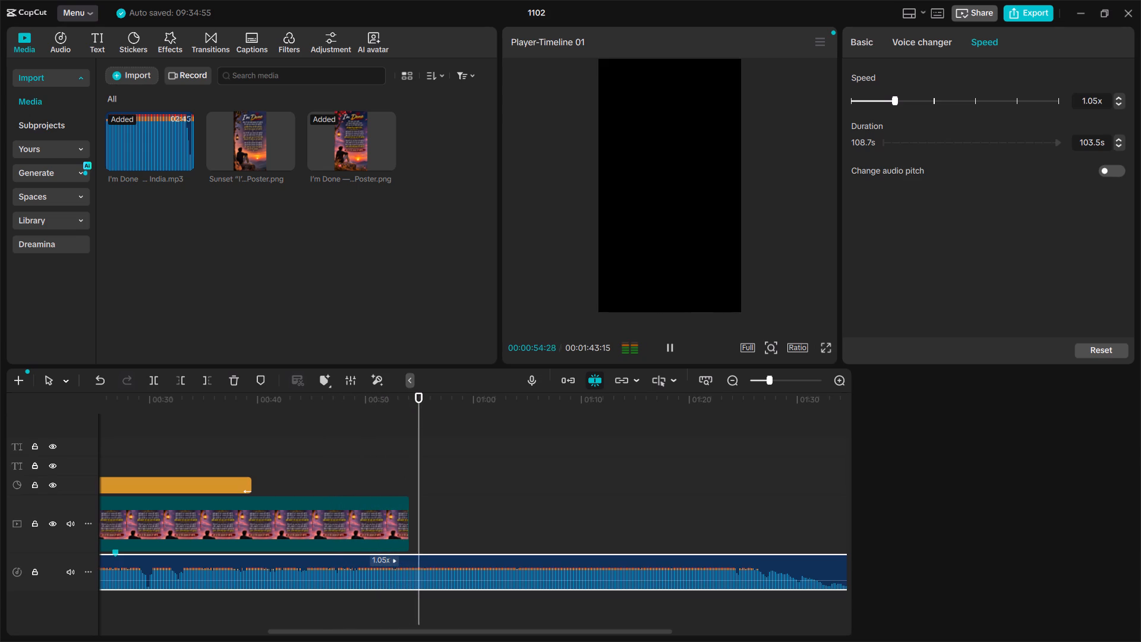
{"action": "key", "text": "space"}
{"action": "key", "text": "space"}
{"action": "key", "text": "space"}
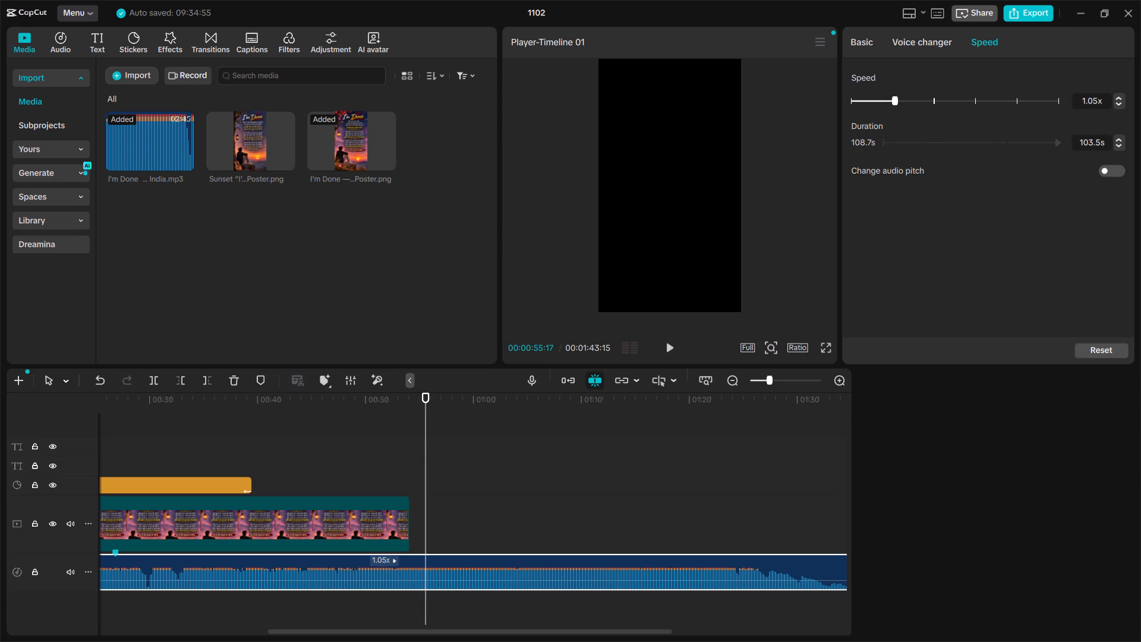
{"action": "left_click_drag", "start_coordinate": [408, 515], "coordinate": [416, 518]}
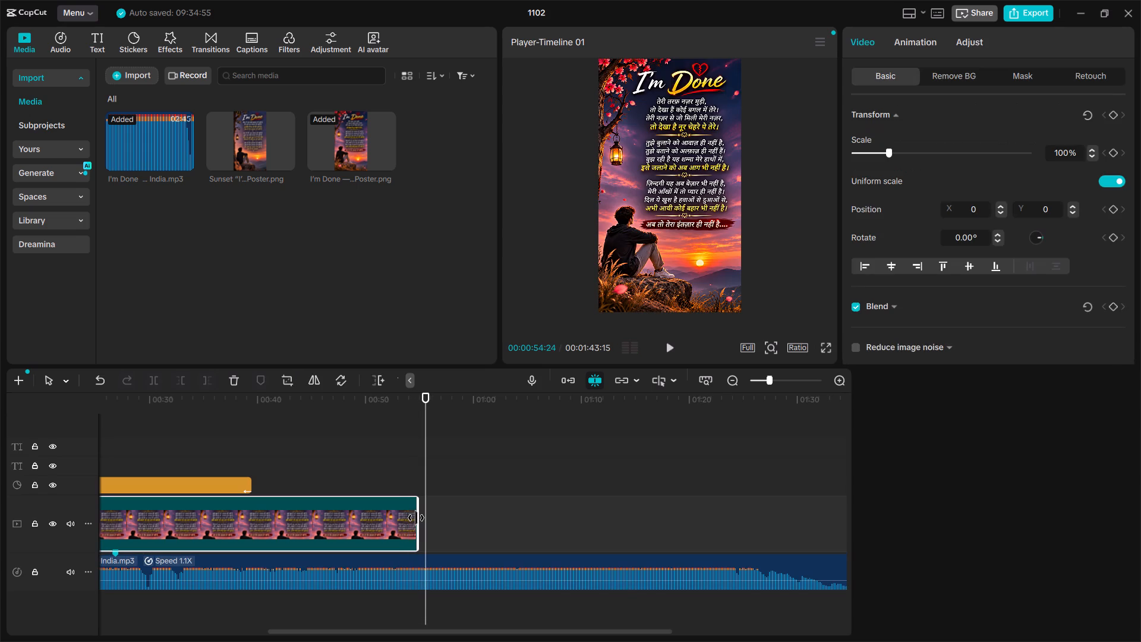
{"action": "left_click_drag", "start_coordinate": [416, 518], "coordinate": [427, 522]}
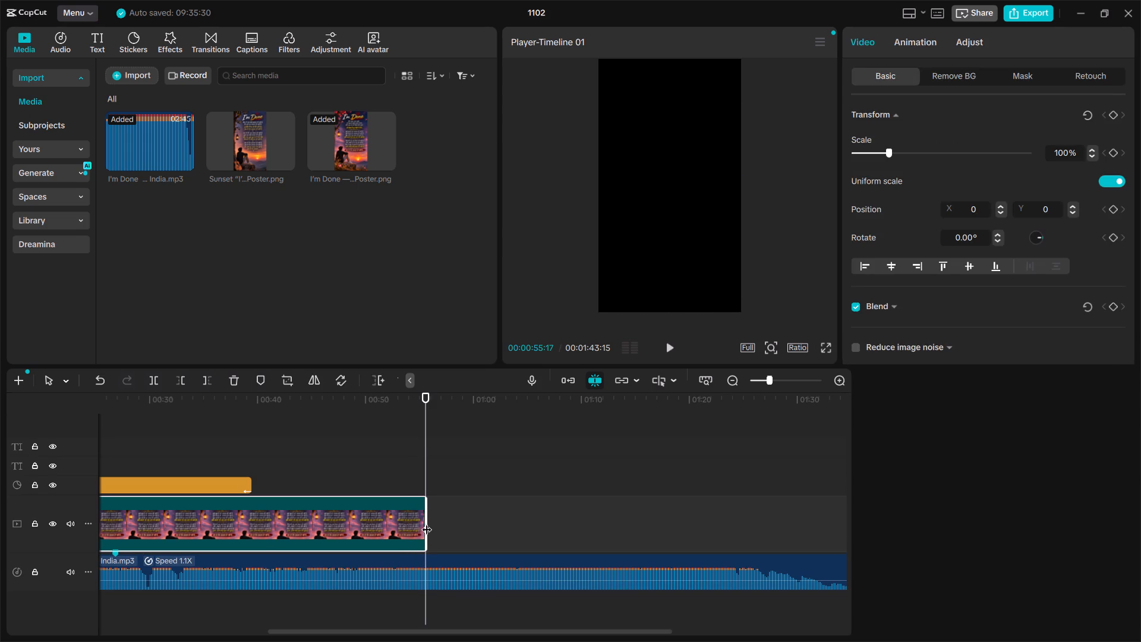
Split the MP3 clip at 00:00:55:17, where the new poster clip ends.
{"action": "key", "text": "b"}
{"action": "left_click", "coordinate": [428, 583]}
{"action": "key", "text": "a"}
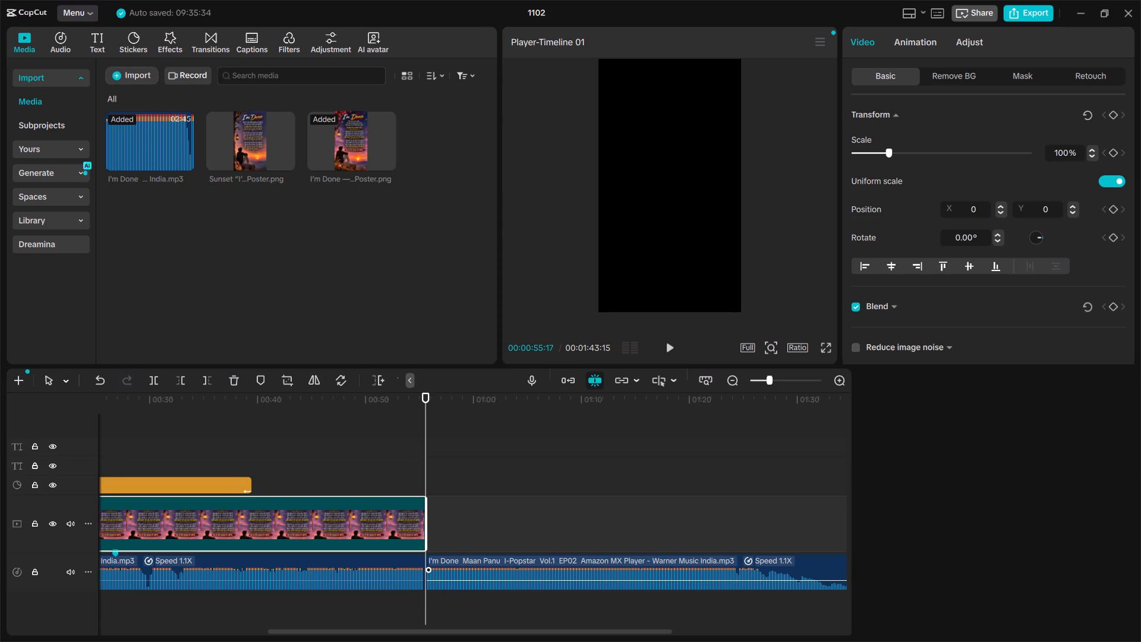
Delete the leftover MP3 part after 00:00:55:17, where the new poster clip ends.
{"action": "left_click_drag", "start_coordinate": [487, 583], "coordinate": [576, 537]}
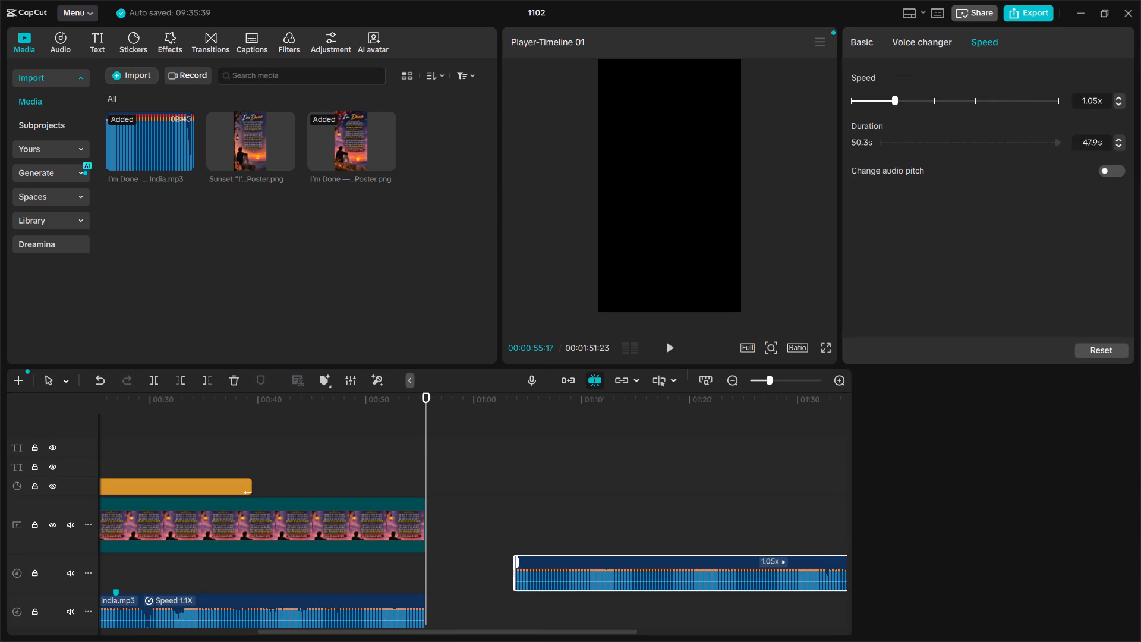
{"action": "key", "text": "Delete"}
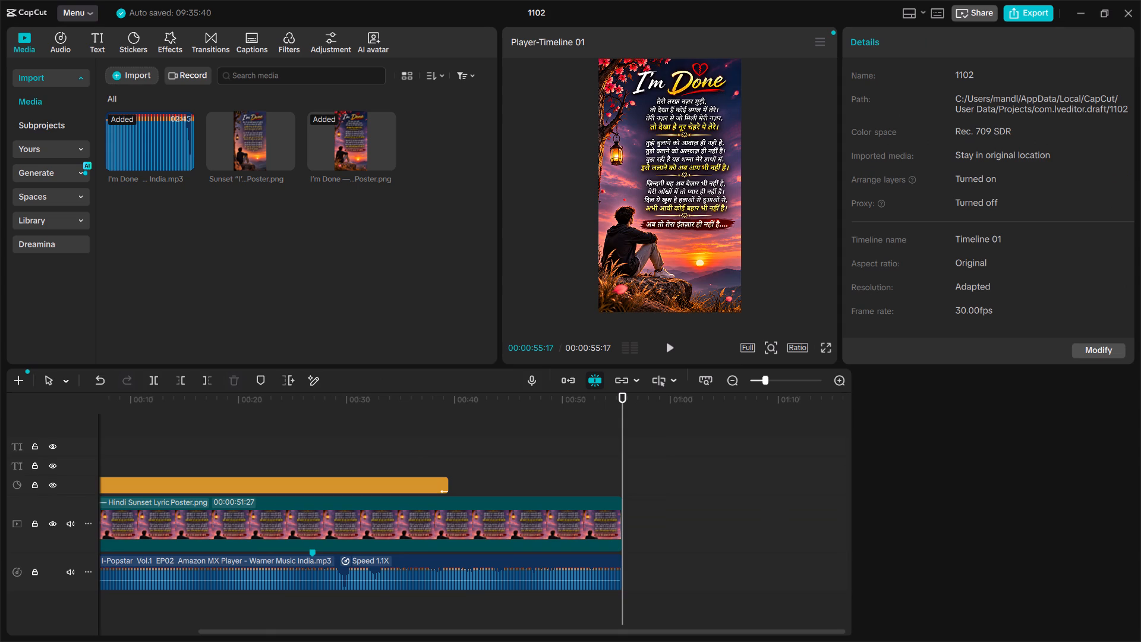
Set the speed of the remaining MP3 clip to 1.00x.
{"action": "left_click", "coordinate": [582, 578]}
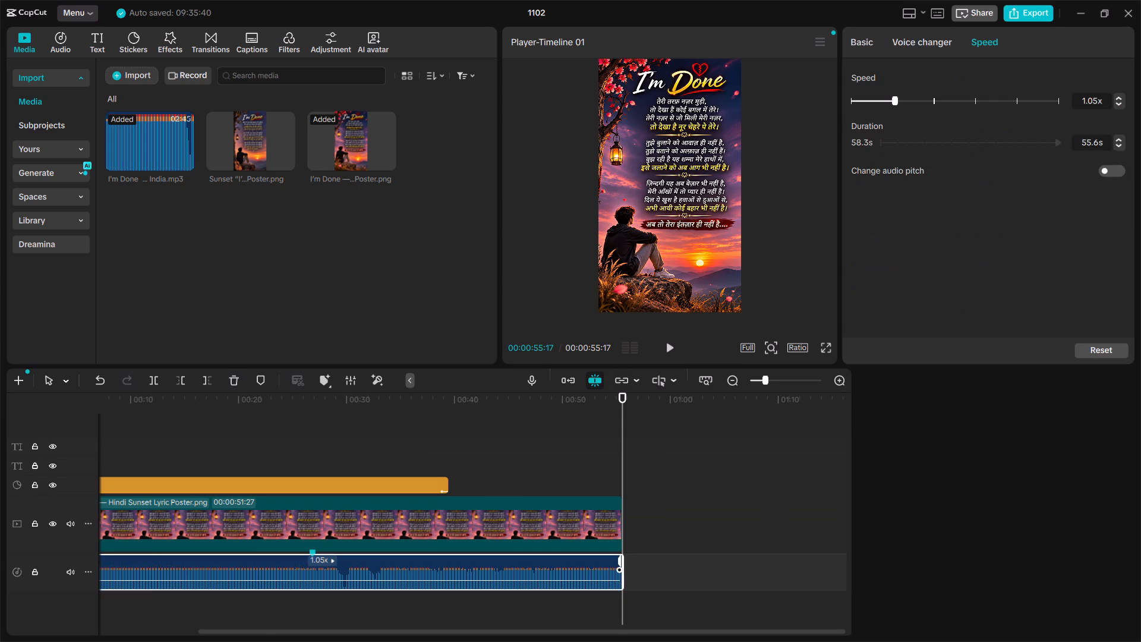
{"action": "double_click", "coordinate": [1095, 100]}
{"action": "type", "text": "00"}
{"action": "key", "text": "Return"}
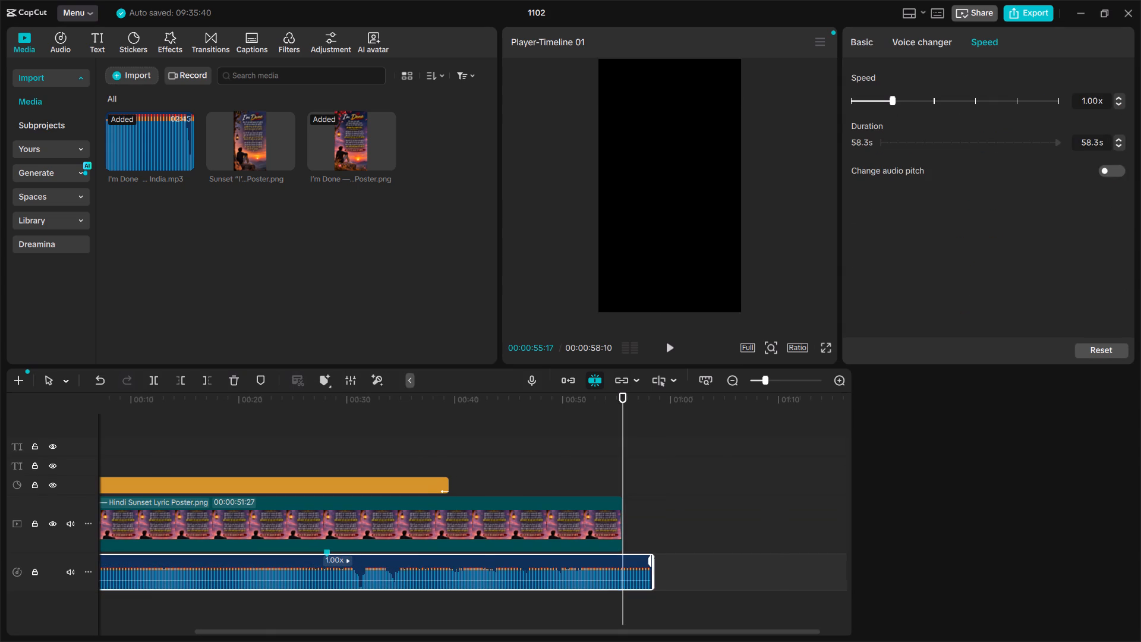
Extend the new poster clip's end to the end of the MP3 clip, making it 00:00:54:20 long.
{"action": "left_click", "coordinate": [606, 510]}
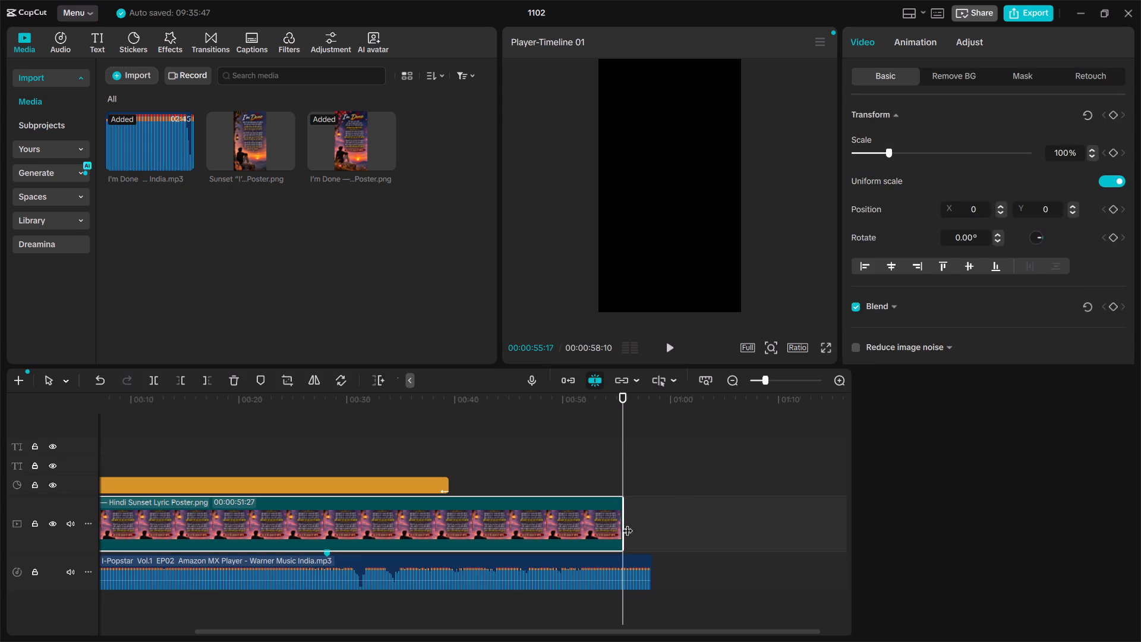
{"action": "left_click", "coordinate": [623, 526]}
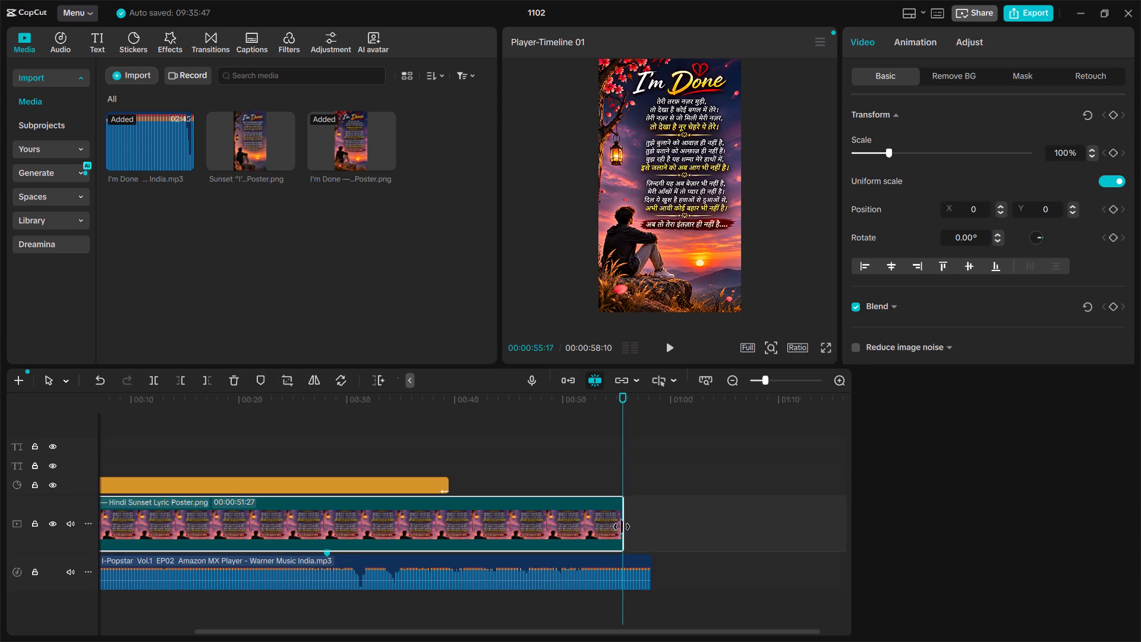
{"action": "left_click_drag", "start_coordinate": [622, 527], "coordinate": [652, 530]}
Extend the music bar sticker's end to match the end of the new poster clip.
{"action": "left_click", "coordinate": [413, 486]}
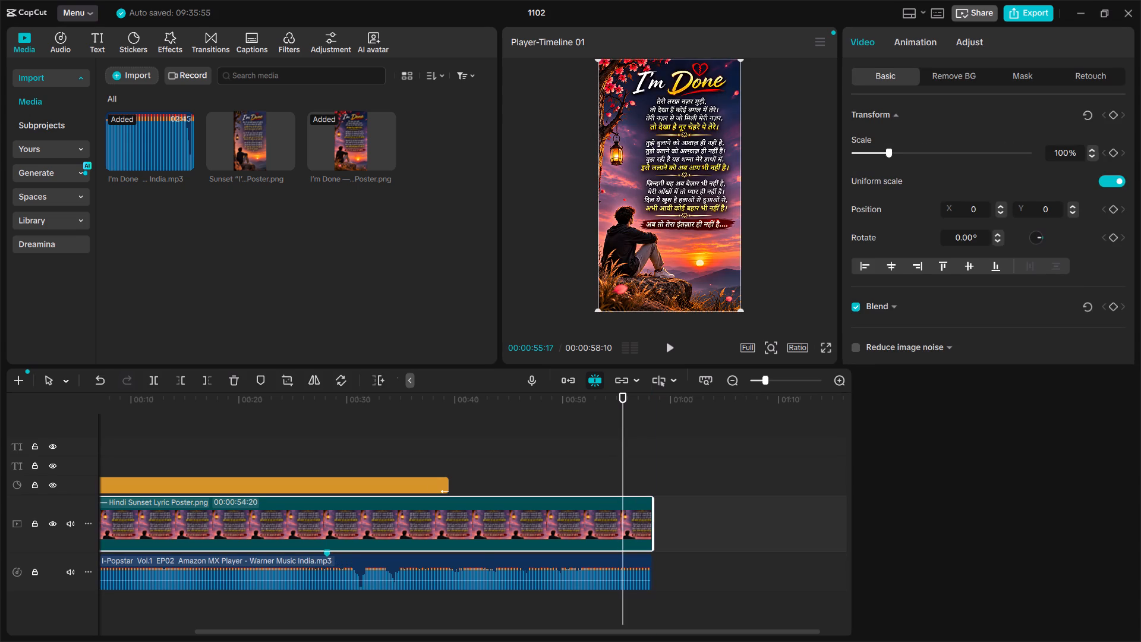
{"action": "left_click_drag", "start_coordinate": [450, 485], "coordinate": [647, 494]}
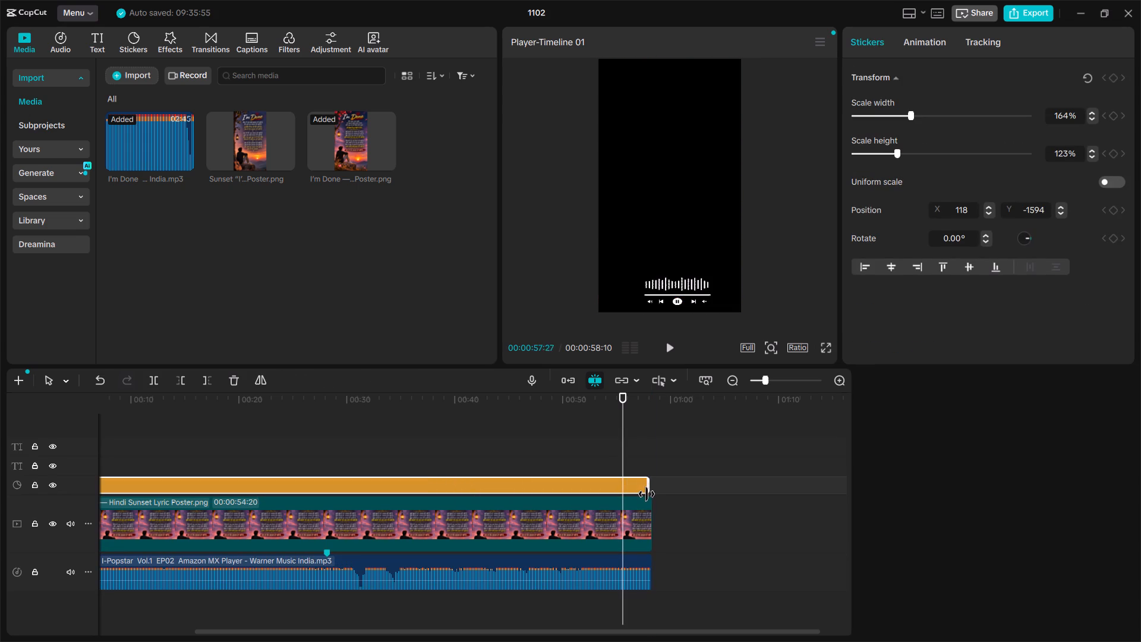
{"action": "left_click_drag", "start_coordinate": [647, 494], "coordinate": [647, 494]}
Play the video from about 00:00:01:13 to check the opening titles, the poster and the song.
{"action": "scroll", "coordinate": [412, 486], "scroll_direction": "right", "scroll_amount": 12}
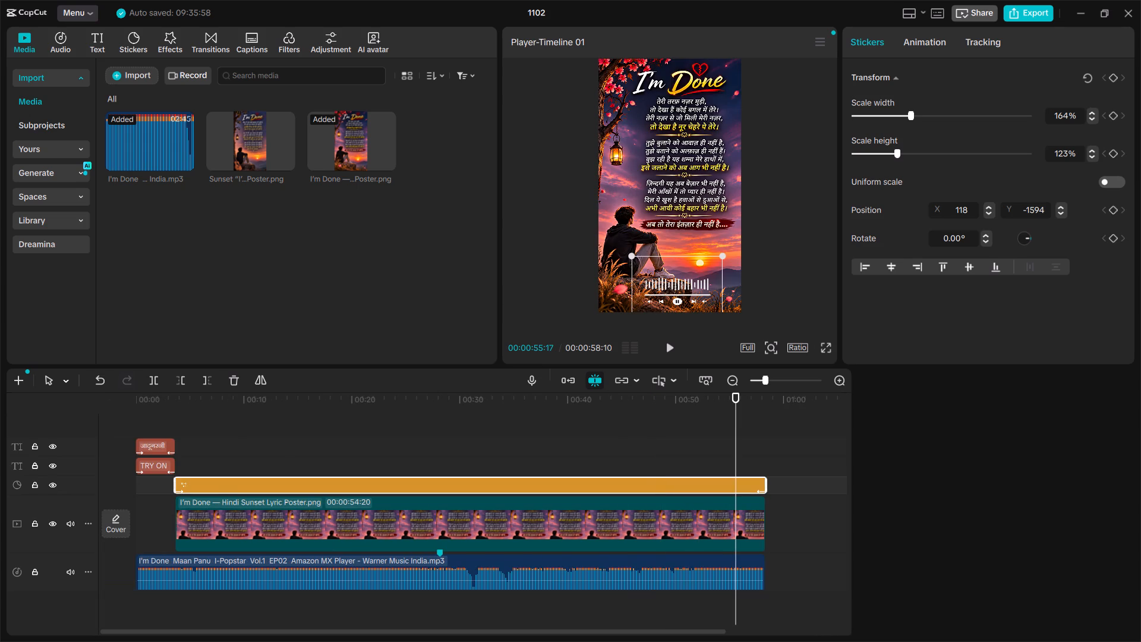
{"action": "left_click", "coordinate": [153, 509]}
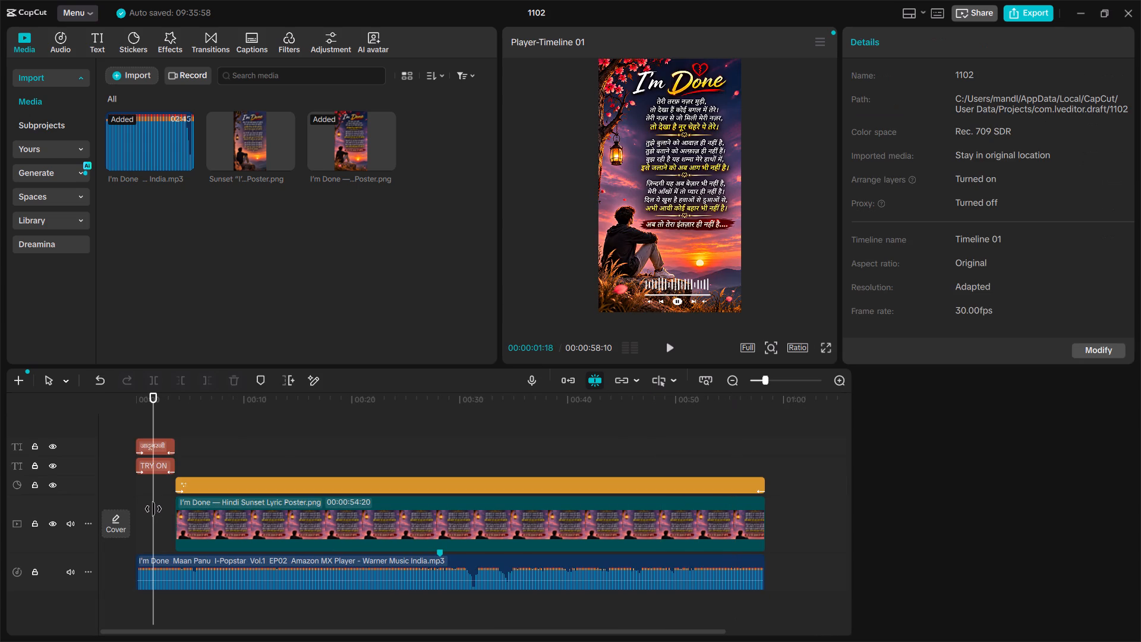
{"action": "key", "text": "Left"}
{"action": "key", "text": "Left"}
{"action": "key", "text": "Left"}
{"action": "key", "text": "Left"}
{"action": "key", "text": "Left"}
{"action": "key", "text": "Left"}
{"action": "key", "text": "Left"}
{"action": "key", "text": "Left"}
{"action": "key", "text": "Left"}
{"action": "key", "text": "Left"}
{"action": "key", "text": "Left"}
{"action": "key", "text": "Left"}
{"action": "key", "text": "Left"}
{"action": "key", "text": "Left"}
{"action": "key", "text": "Left"}
{"action": "key", "text": "Left"}
{"action": "key", "text": "Left"}
{"action": "key", "text": "Left"}
{"action": "key", "text": "Left"}
{"action": "key", "text": "Left"}
{"action": "key", "text": "Left"}
{"action": "key", "text": "Left"}
{"action": "key", "text": "Left"}
{"action": "key", "text": "Left"}
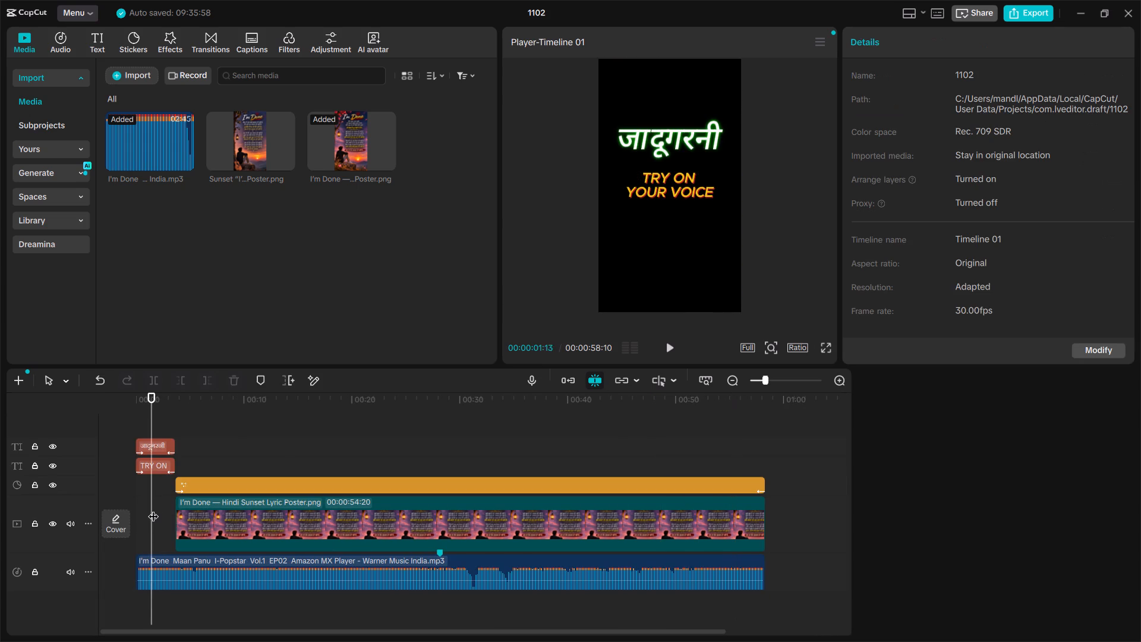
{"action": "key", "text": "space"}
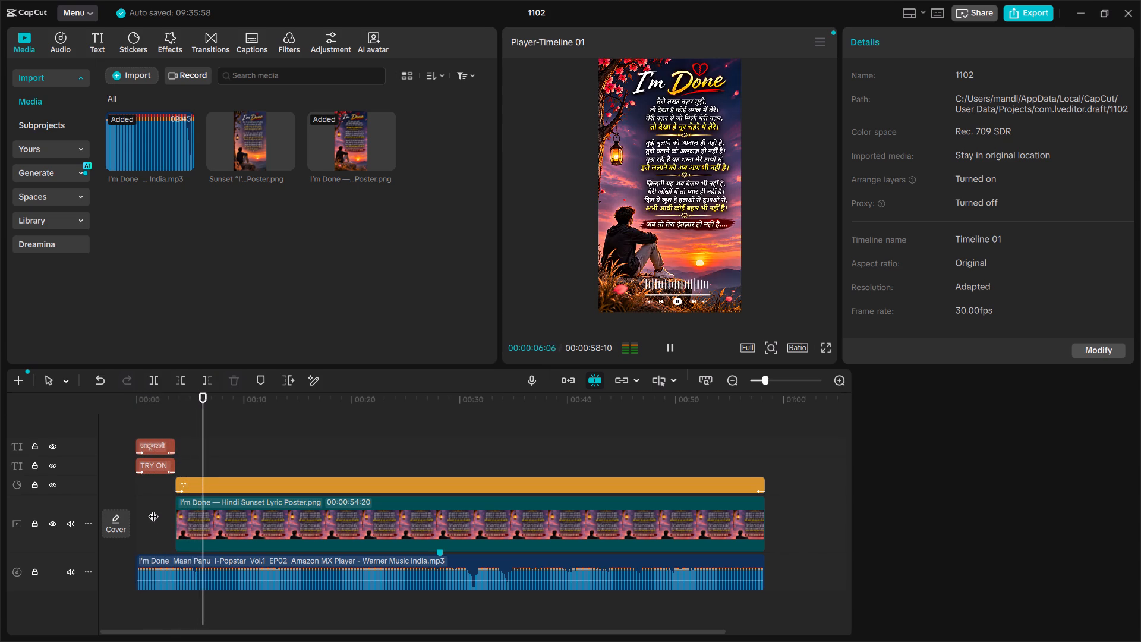
Undo the second video's edits back to the Sunset "I'm Done" Lyrics Poster version, with the remaining MP3 part on its own lower track.
{"action": "key", "text": "ctrl+z"}
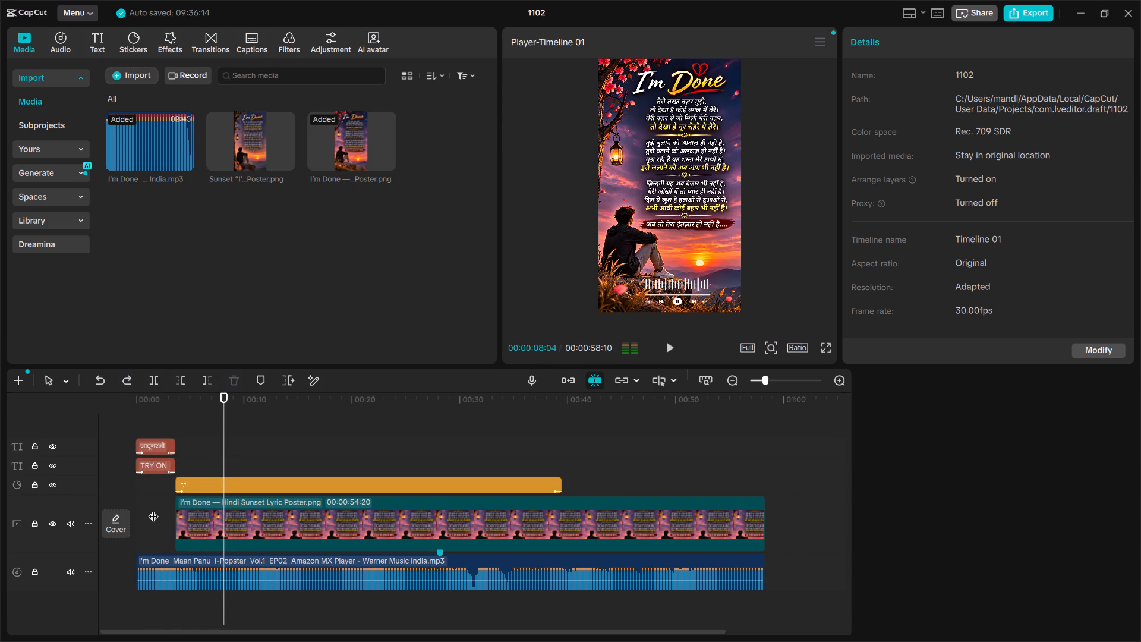
{"action": "key", "text": "ctrl+z"}
{"action": "key", "text": "ctrl+z"}
{"action": "key", "text": "ctrl+z"}
{"action": "key", "text": "ctrl+z"}
{"action": "key", "text": "ctrl+z"}
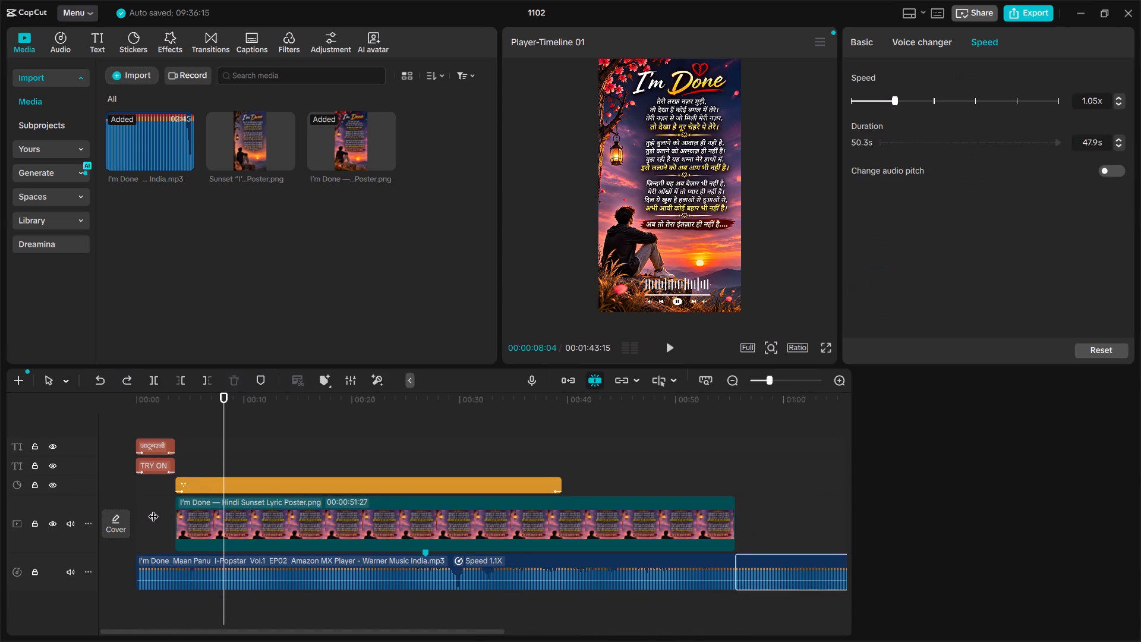
{"action": "key", "text": "ctrl+z"}
{"action": "key", "text": "ctrl+z"}
{"action": "key", "text": "ctrl+z"}
{"action": "key", "text": "ctrl+z"}
{"action": "key", "text": "ctrl+z"}
{"action": "key", "text": "ctrl+z"}
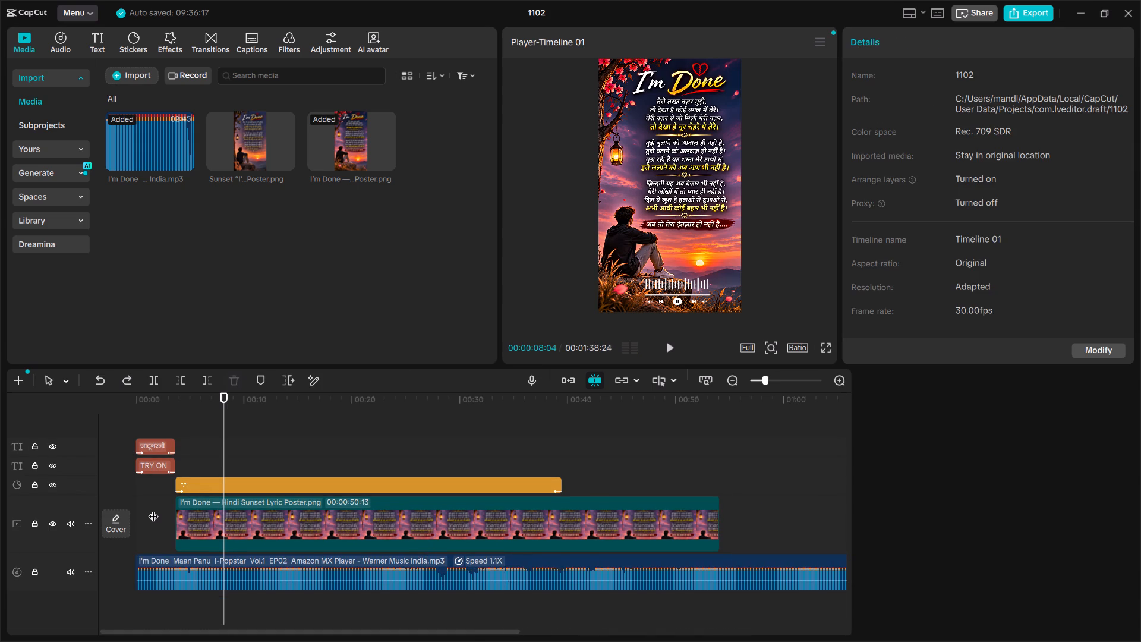
{"action": "key", "text": "ctrl+z"}
{"action": "key", "text": "ctrl+z"}
{"action": "key", "text": "ctrl+z"}
{"action": "key", "text": "ctrl+z"}
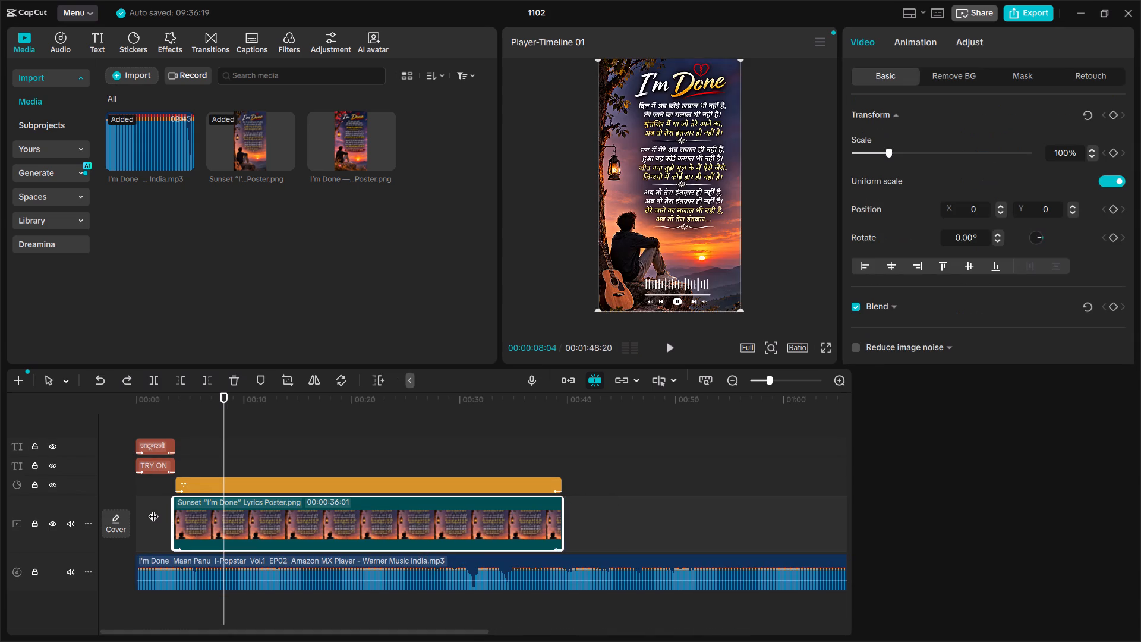
{"action": "key", "text": "ctrl+z"}
{"action": "key", "text": "ctrl+z"}
{"action": "key", "text": "ctrl+z"}
{"action": "key", "text": "ctrl+z"}
{"action": "key", "text": "ctrl+z"}
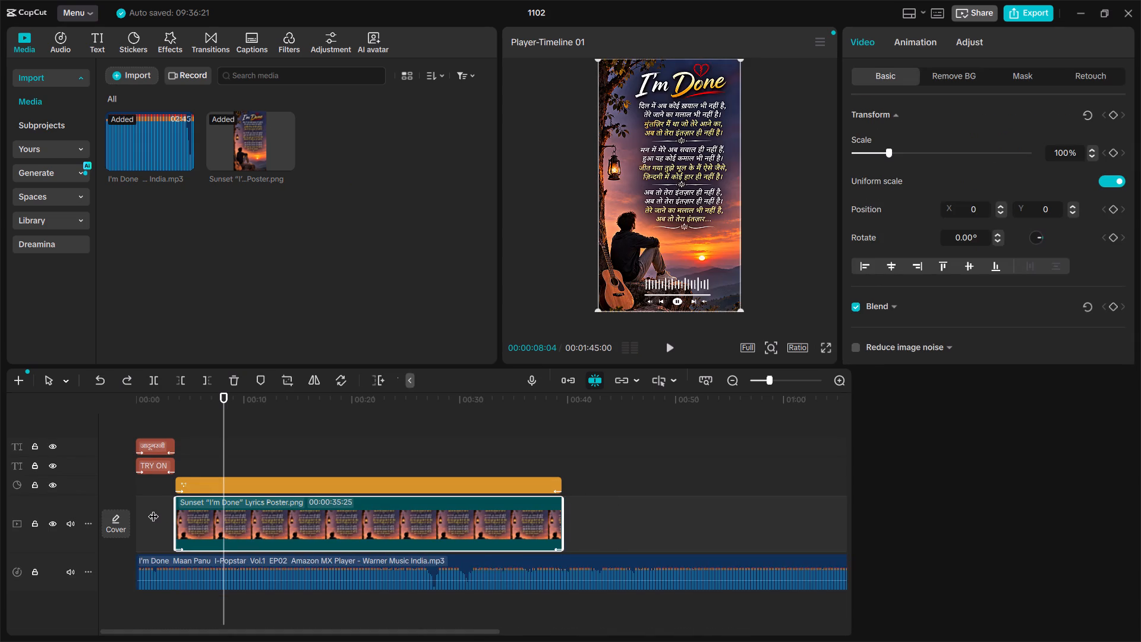
{"action": "key", "text": "ctrl+z"}
{"action": "key", "text": "ctrl+z"}
{"action": "key", "text": "ctrl+z"}
{"action": "key", "text": "ctrl+z"}
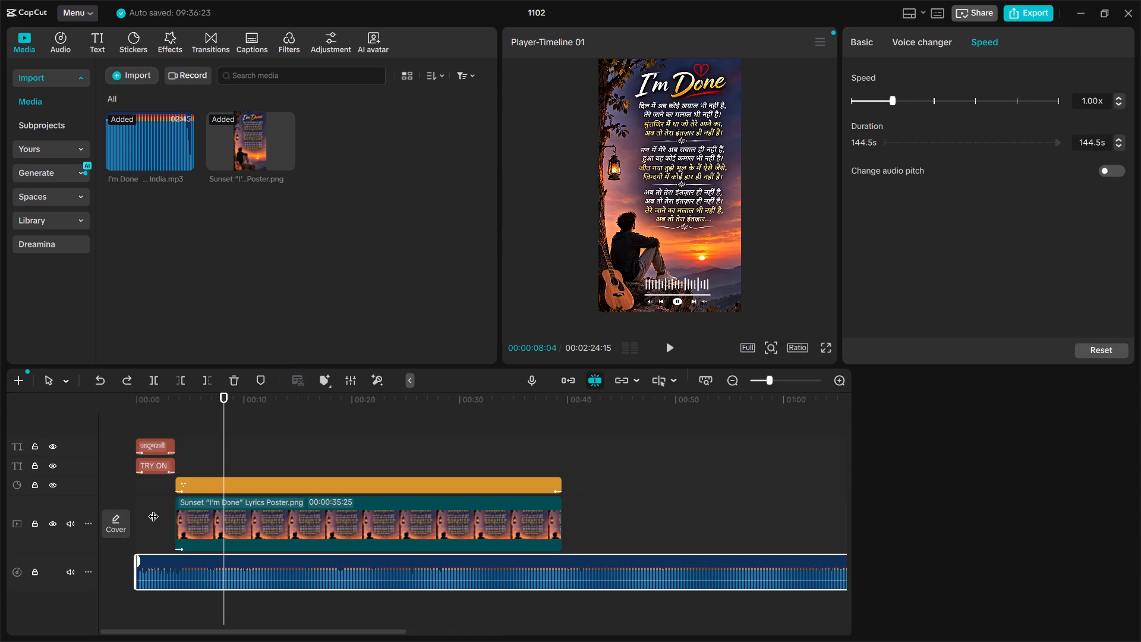
{"action": "key", "text": "ctrl+z"}
{"action": "key", "text": "ctrl+z"}
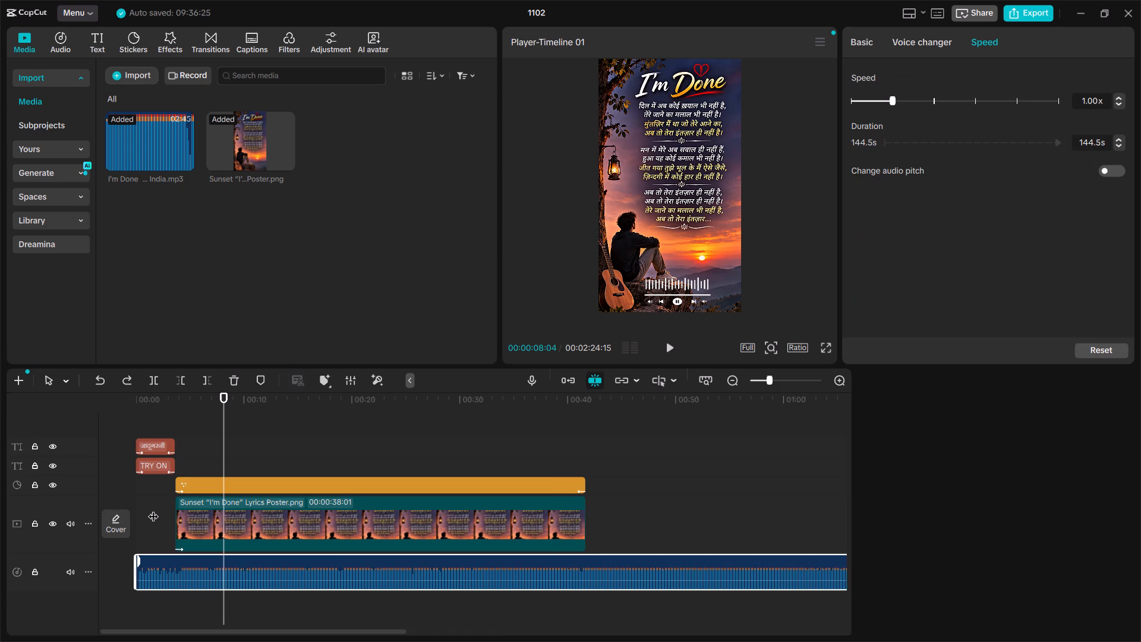
{"action": "key", "text": "ctrl+shift+z"}
{"action": "key", "text": "ctrl+shift+z"}
{"action": "key", "text": "ctrl+shift+z"}
{"action": "key", "text": "ctrl+shift+z"}
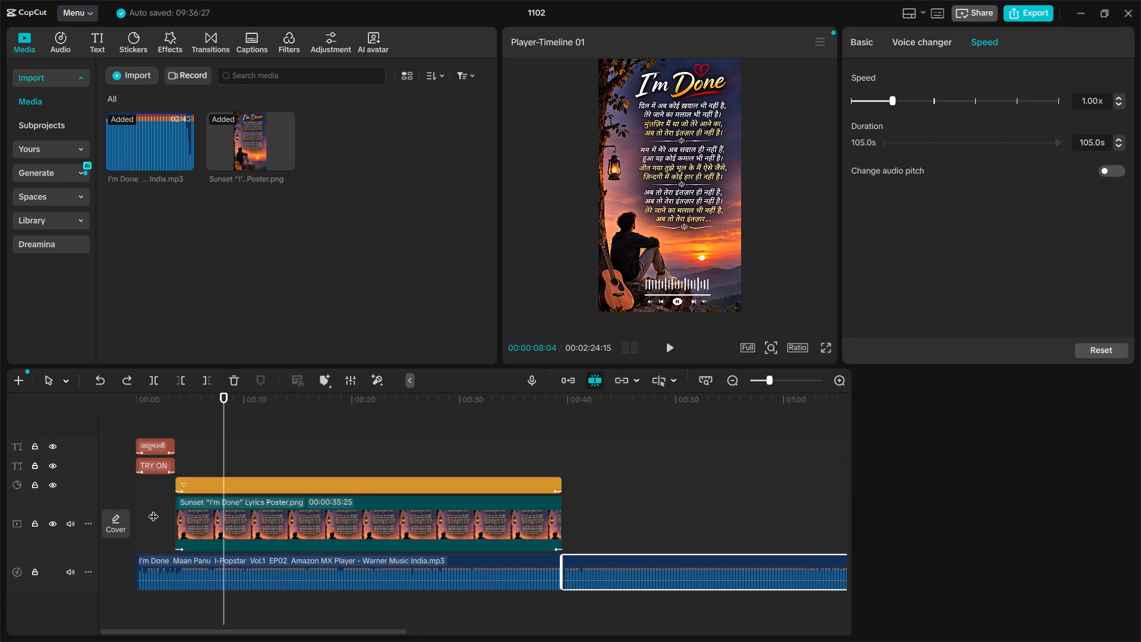
{"action": "key", "text": "ctrl+shift+z"}
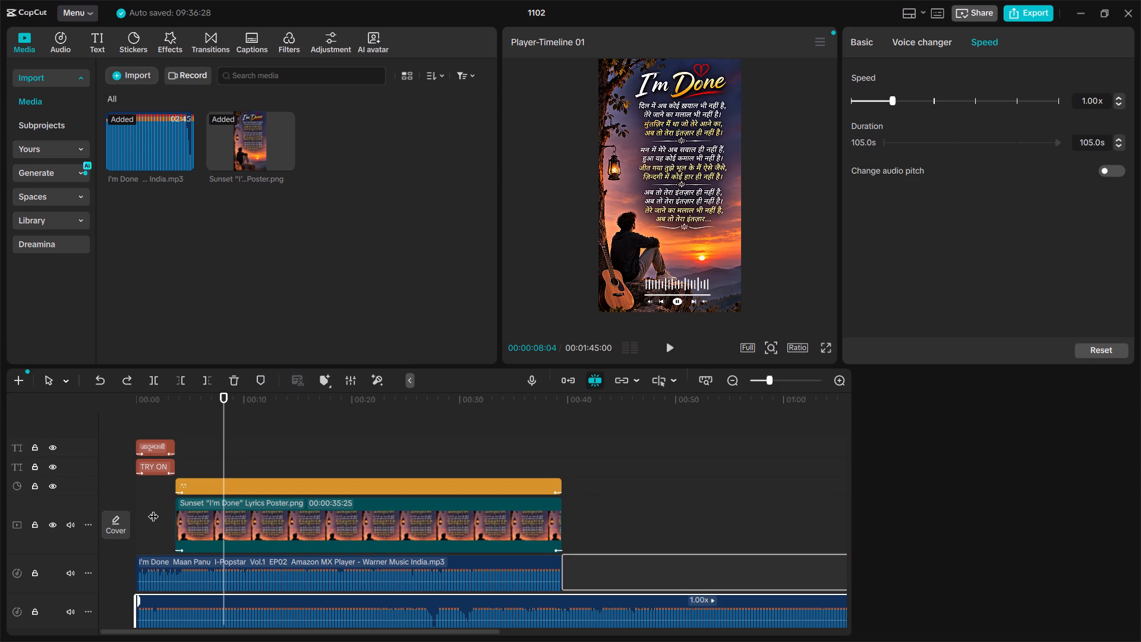
Delete the remaining MP3 part on the lower audio track.
{"action": "key", "text": "Delete"}
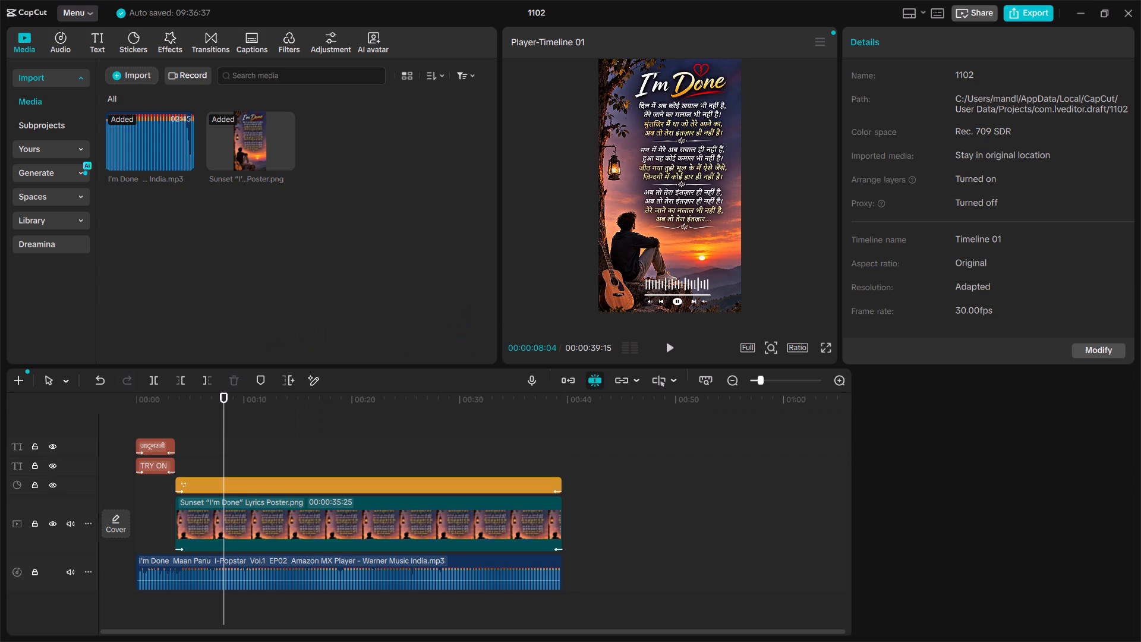
Replace the opening Hindi title's text जादूगरनी with "I'm Done".
{"action": "left_click", "coordinate": [150, 449]}
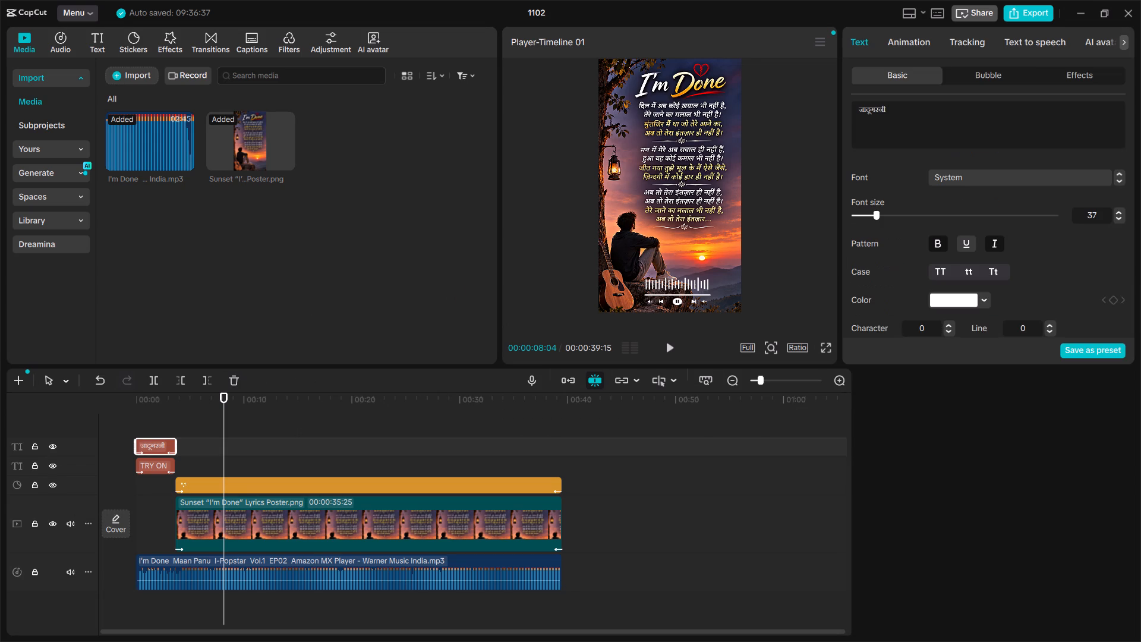
{"action": "left_click", "coordinate": [900, 114]}
{"action": "key", "text": "BackSpace"}
{"action": "key", "text": "BackSpace"}
{"action": "key", "text": "BackSpace"}
{"action": "key", "text": "BackSpace"}
{"action": "key", "text": "BackSpace"}
{"action": "key", "text": "BackSpace"}
{"action": "key", "text": "BackSpace"}
{"action": "key", "text": "BackSpace"}
{"action": "key", "text": "BackSpace"}
{"action": "key", "text": "BackSpace"}
{"action": "key", "text": "BackSpace"}
{"action": "key", "text": "BackSpace"}
{"action": "key", "text": "BackSpace"}
{"action": "key", "text": "BackSpace"}
{"action": "key", "text": "BackSpace"}
{"action": "key", "text": "BackSpace"}
{"action": "key", "text": "BackSpace"}
{"action": "key", "text": "BackSpace"}
{"action": "key", "text": "BackSpace"}
{"action": "key", "text": "BackSpace"}
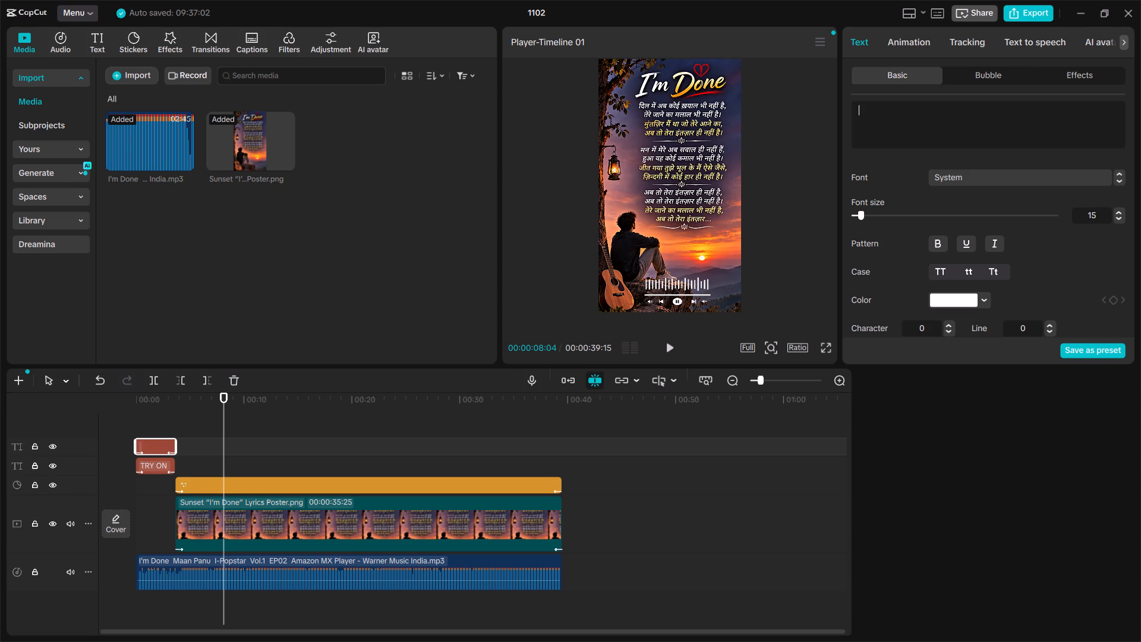
{"action": "key", "text": "shift+i"}
{"action": "type", "text": "'"}
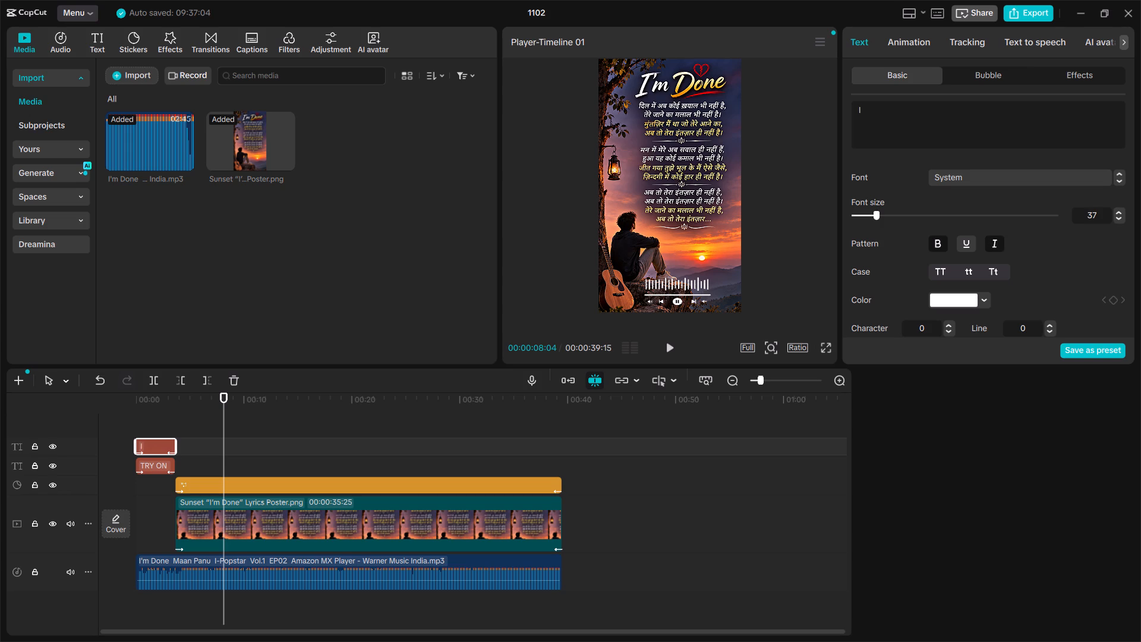
{"action": "key", "text": "space"}
{"action": "key", "text": "BackSpace"}
{"action": "type", "text": "m"}
{"action": "key", "text": "space"}
{"action": "type", "text": "Done"}
Preview the opening to about 00:00:01:08 and break the I'm Done title into two lines, "I'm" above "Done".
{"action": "left_click_drag", "start_coordinate": [177, 426], "coordinate": [163, 426]}
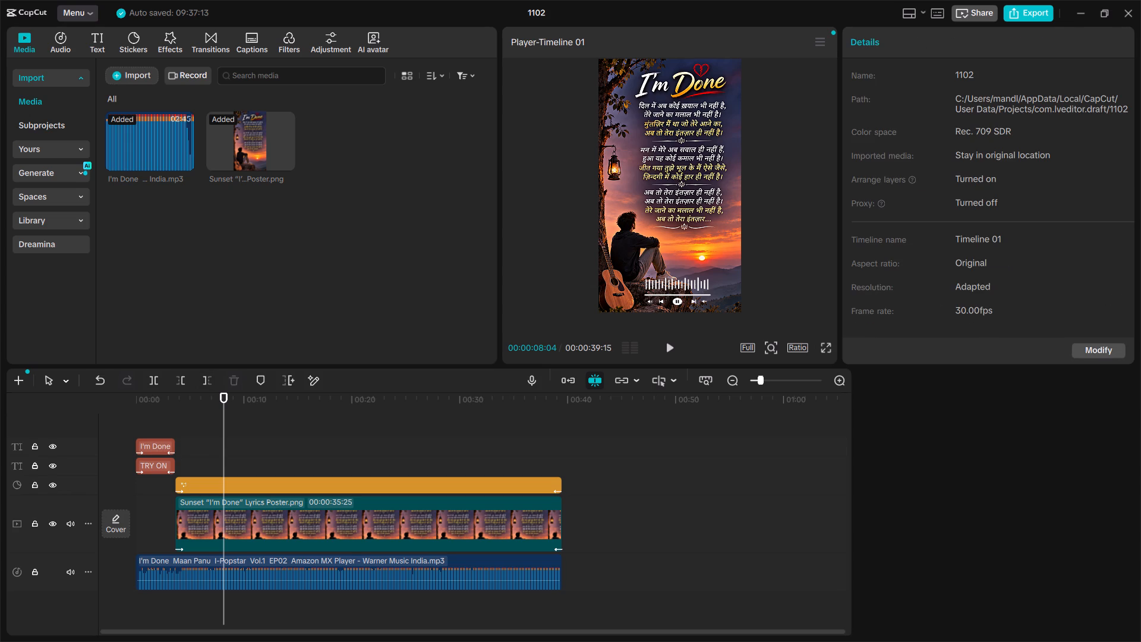
{"action": "left_click_drag", "start_coordinate": [163, 426], "coordinate": [160, 427]}
{"action": "left_click_drag", "start_coordinate": [226, 421], "coordinate": [112, 423]}
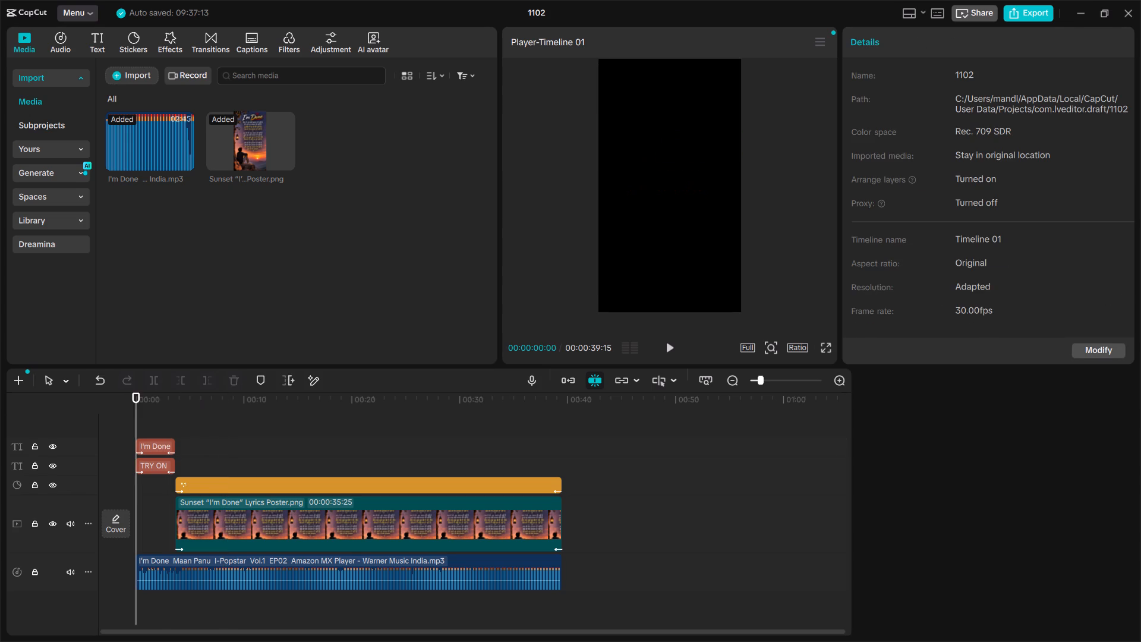
{"action": "key", "text": "space"}
{"action": "key", "text": "space"}
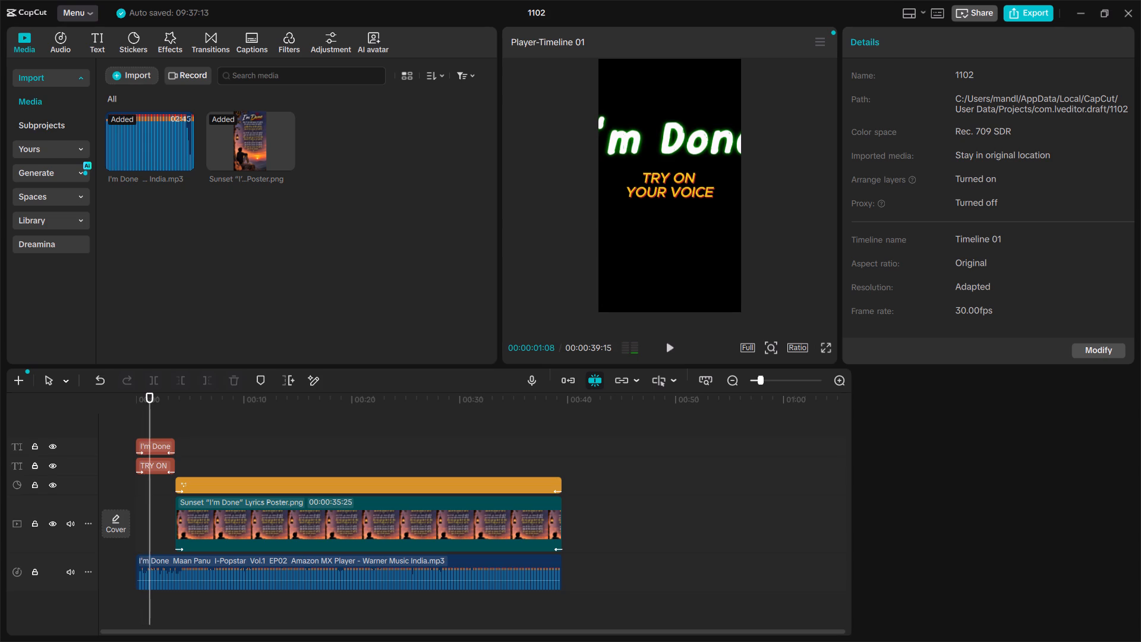
{"action": "left_click", "coordinate": [648, 141]}
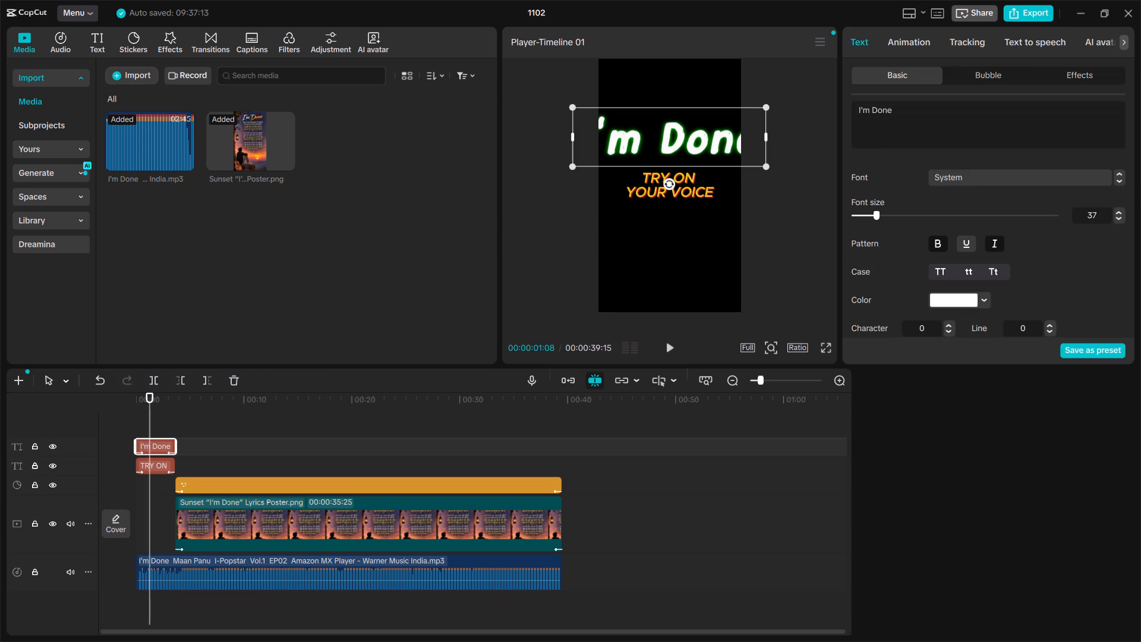
{"action": "left_click", "coordinate": [872, 111]}
{"action": "key", "text": "Return"}
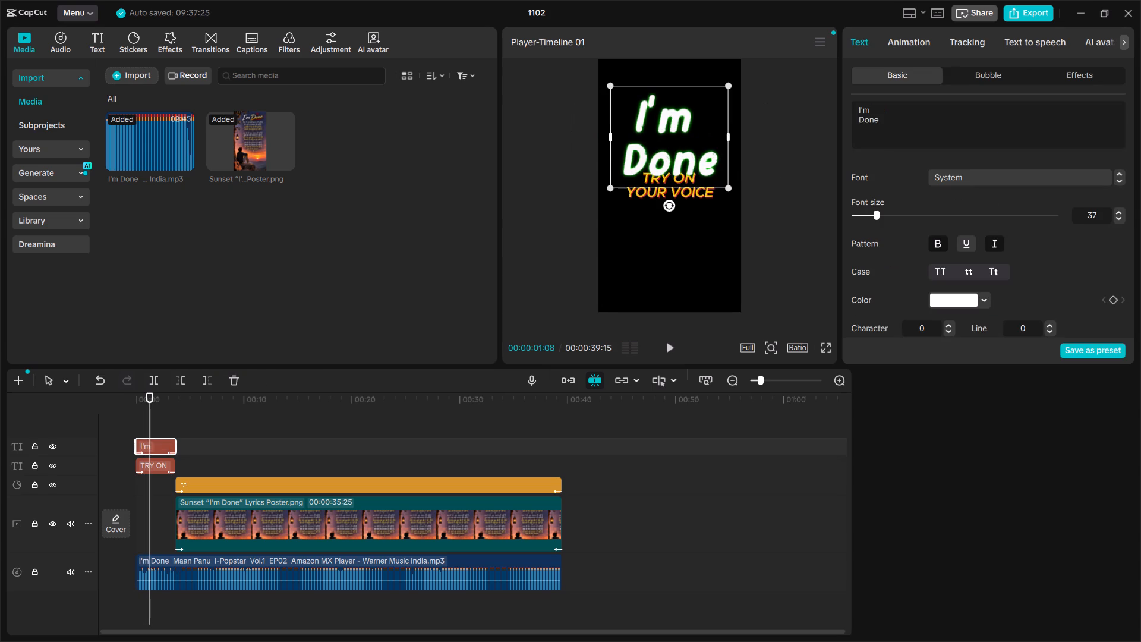
{"action": "left_click", "coordinate": [697, 246]}
{"action": "left_click", "coordinate": [704, 119]}
Shrink the two-line I'm Done title and move it up so it clears the TRY ON YOUR VOICE text.
{"action": "left_click_drag", "start_coordinate": [724, 187], "coordinate": [708, 158]}
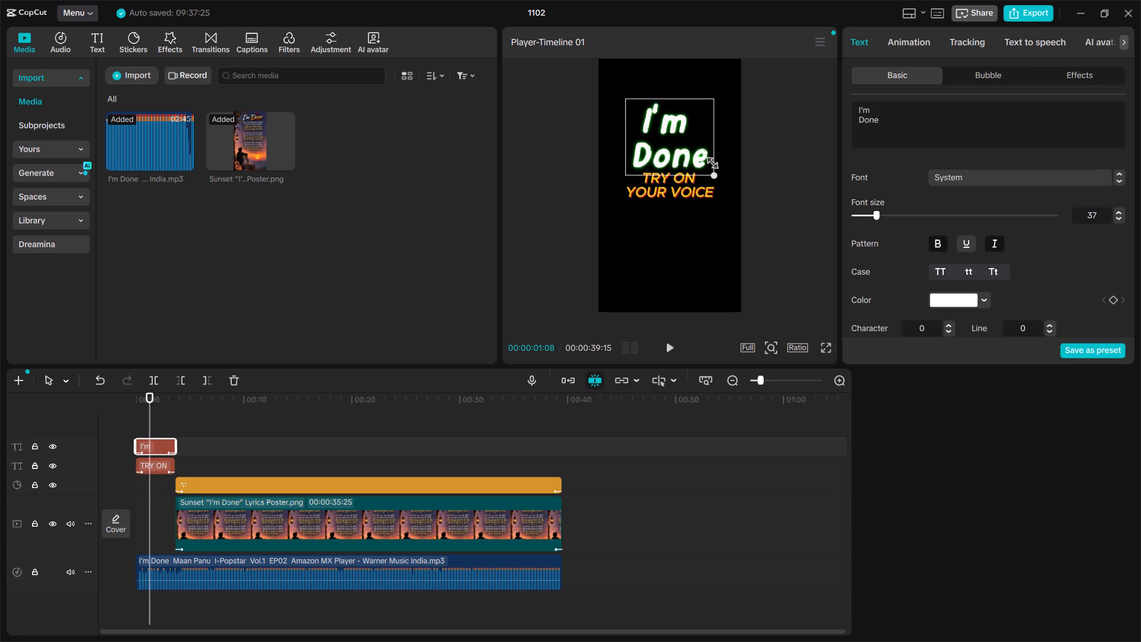
{"action": "left_click_drag", "start_coordinate": [708, 158], "coordinate": [701, 150]}
{"action": "left_click_drag", "start_coordinate": [673, 133], "coordinate": [672, 125]}
{"action": "left_click", "coordinate": [656, 246]}
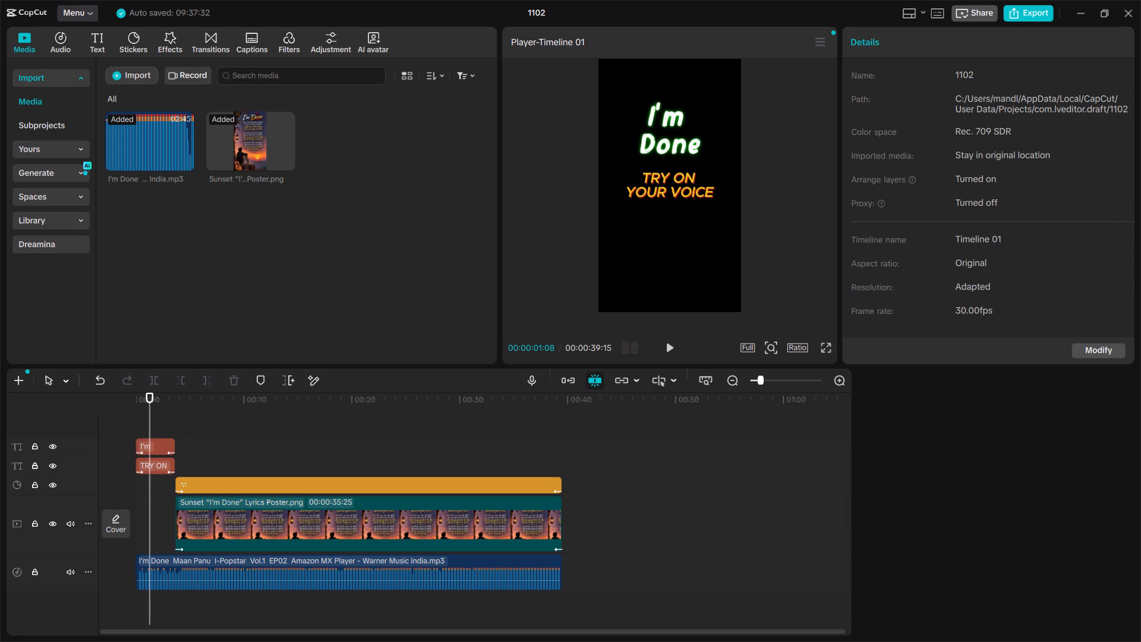
Restyle the I'm Done title with the pink glow preset after trying the yellow glow one.
{"action": "left_click", "coordinate": [669, 162]}
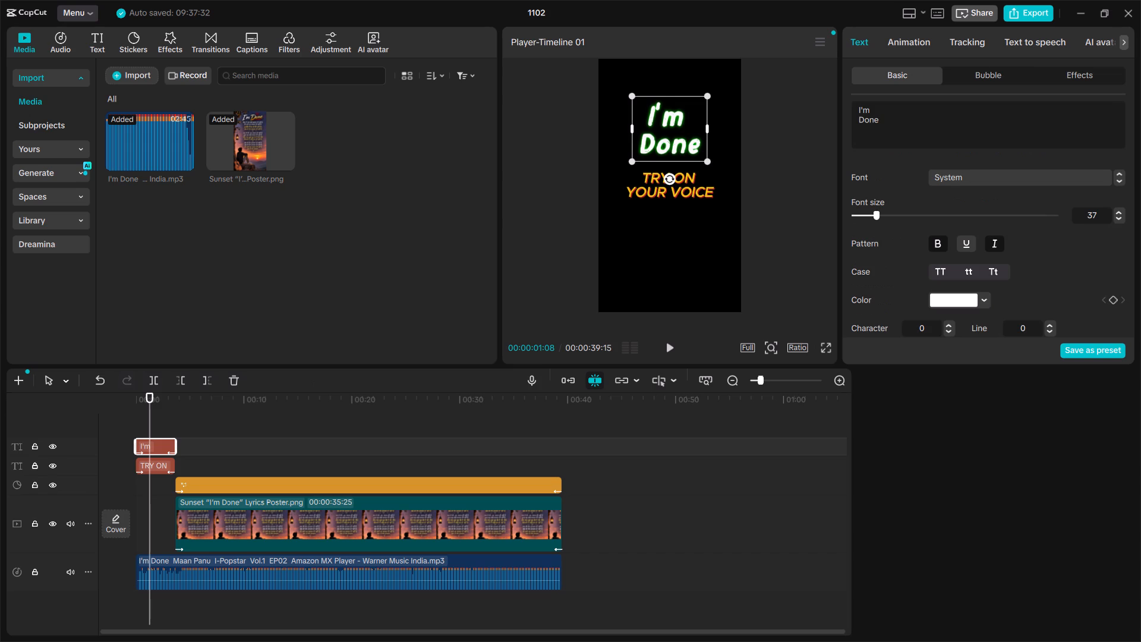
{"action": "scroll", "coordinate": [940, 299], "scroll_direction": "down", "scroll_amount": 4}
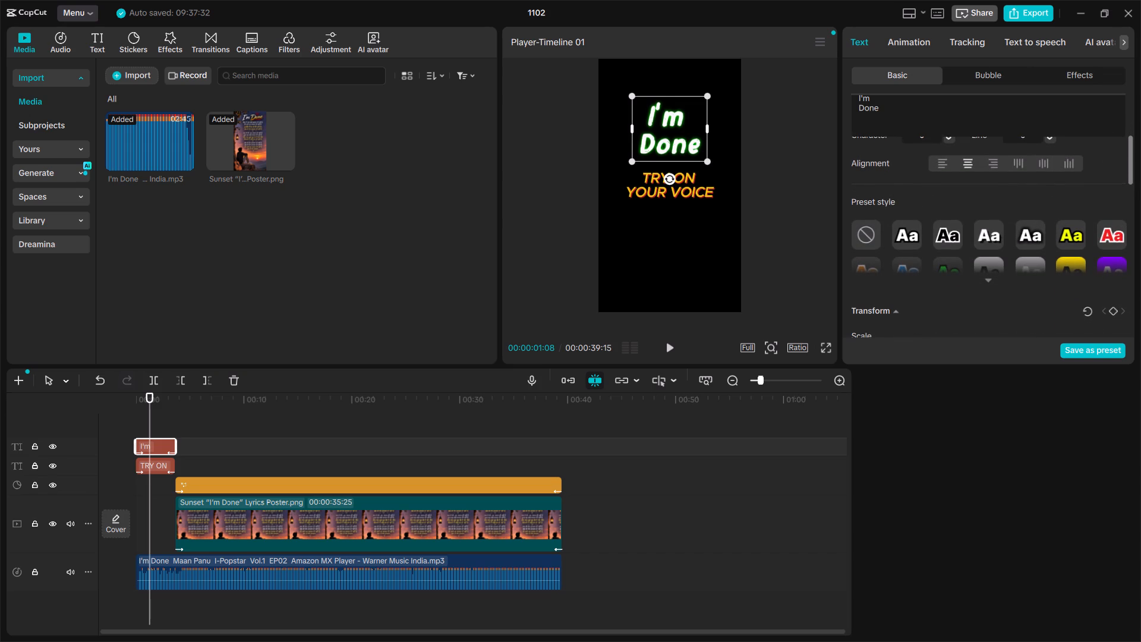
{"action": "left_click", "coordinate": [986, 285]}
{"action": "scroll", "coordinate": [888, 309], "scroll_direction": "down", "scroll_amount": 1}
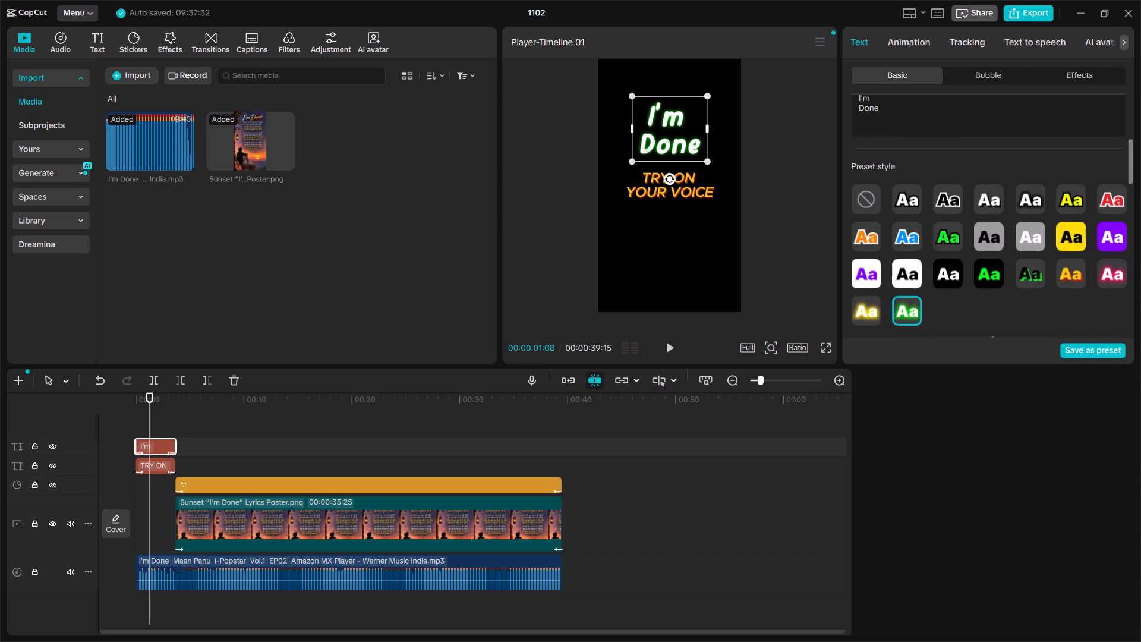
{"action": "scroll", "coordinate": [888, 309], "scroll_direction": "down", "scroll_amount": 1}
{"action": "left_click", "coordinate": [869, 309]}
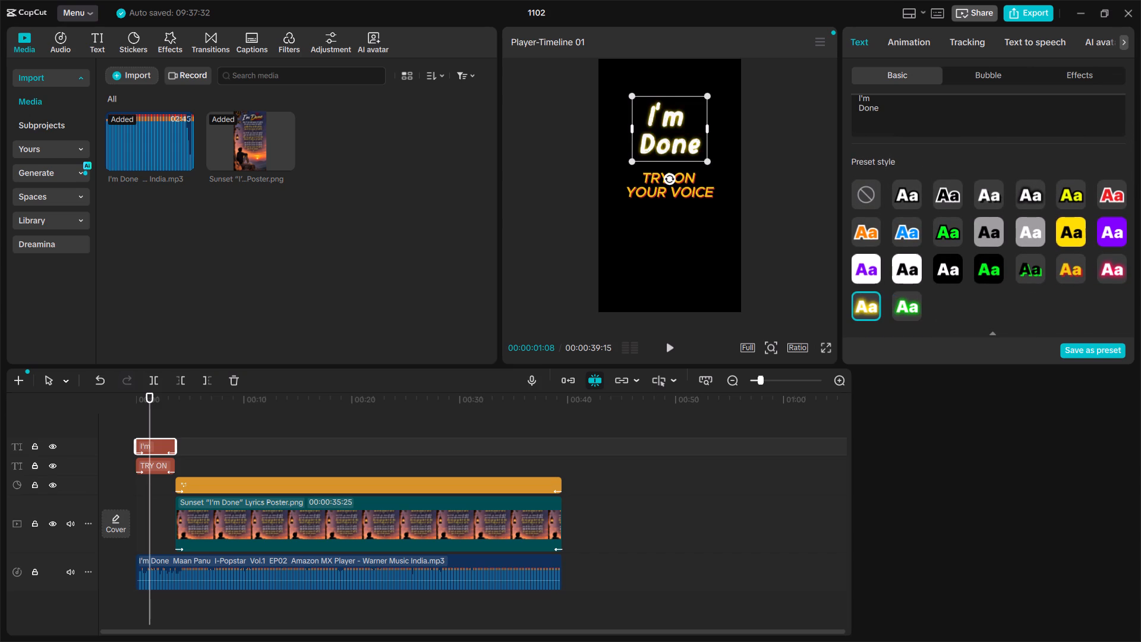
{"action": "left_click", "coordinate": [1118, 269]}
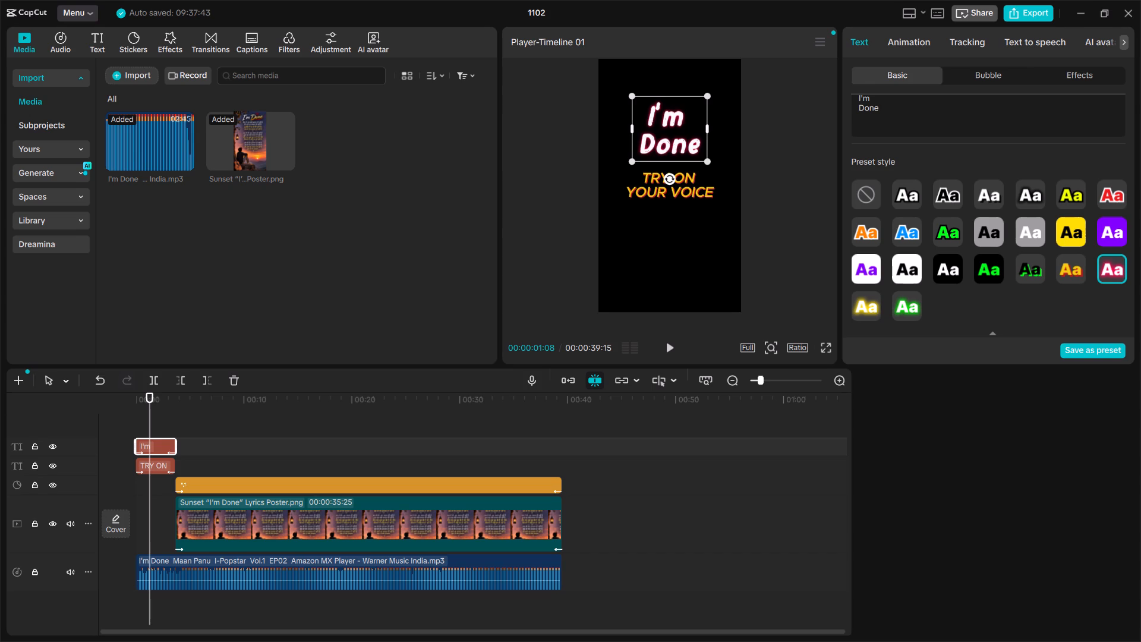
{"action": "left_click", "coordinate": [708, 164]}
{"action": "left_click", "coordinate": [680, 251]}
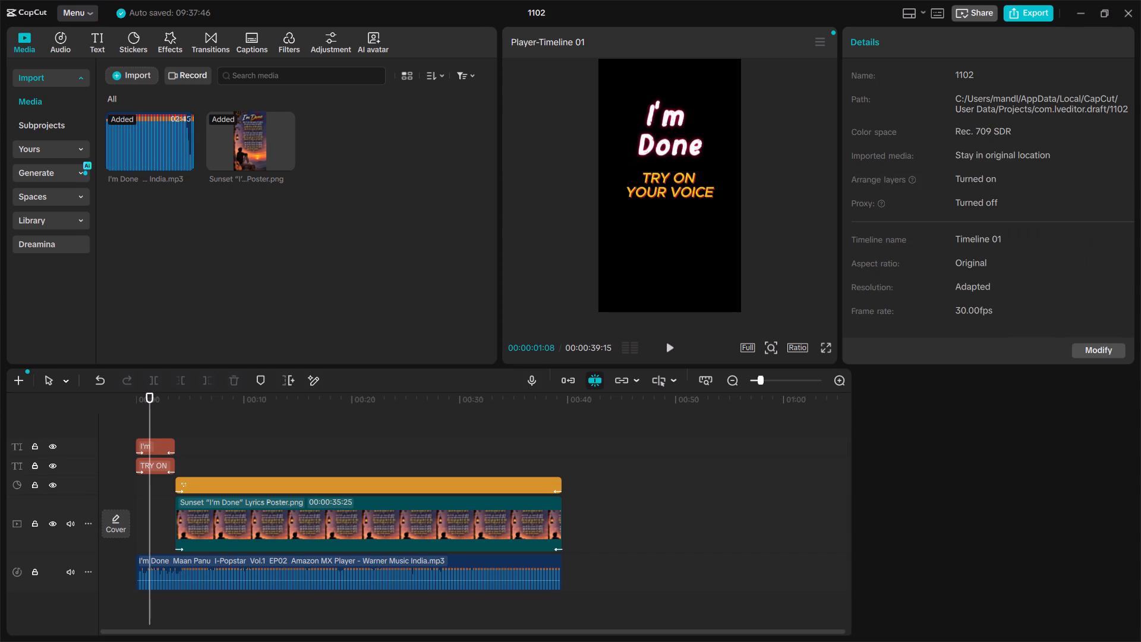
Export the video as 1102(4) to D:/New folder (4) at 1080P and 30fps mp4, replacing the existing file.
{"action": "left_click", "coordinate": [1024, 15]}
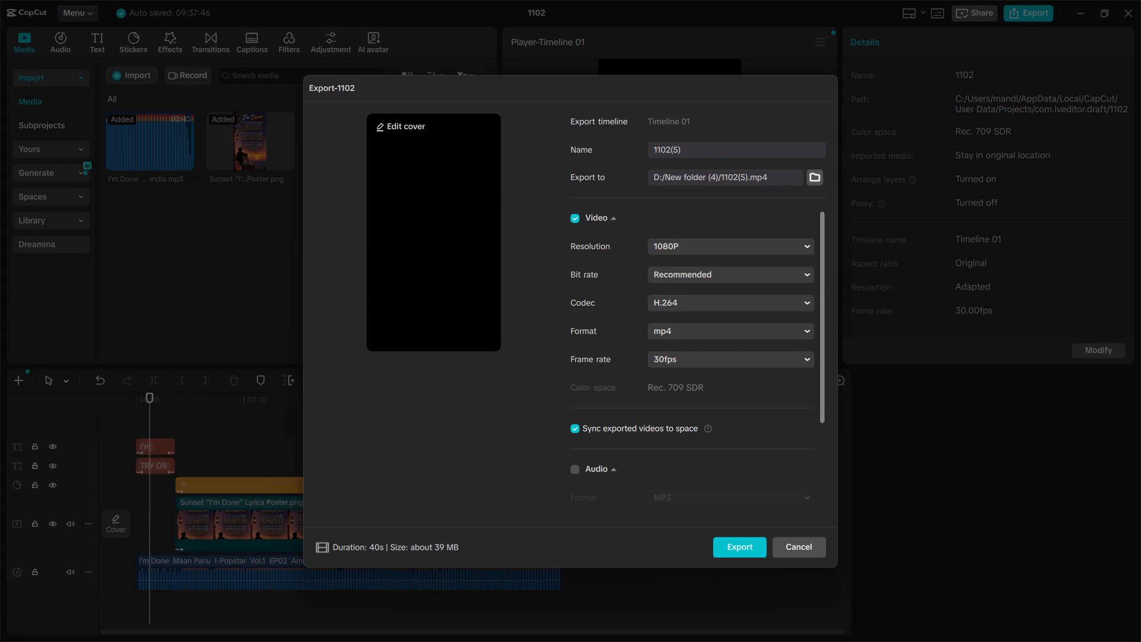
{"action": "left_click", "coordinate": [736, 146]}
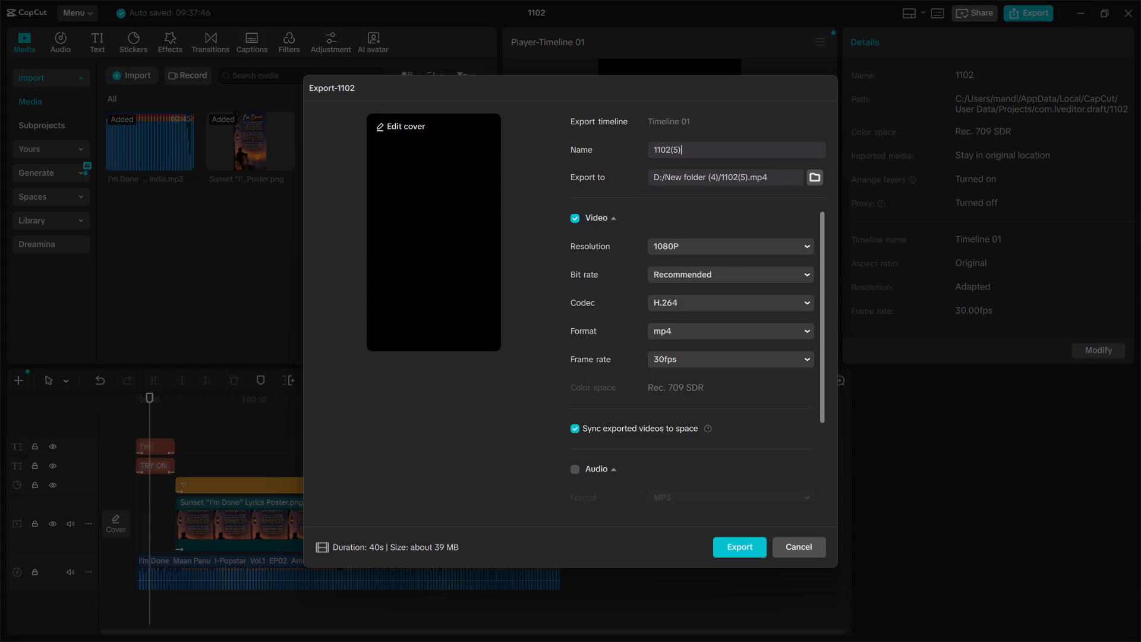
{"action": "left_click", "coordinate": [679, 150]}
{"action": "key", "text": "BackSpace"}
{"action": "key", "text": "4"}
{"action": "left_click", "coordinate": [732, 556]}
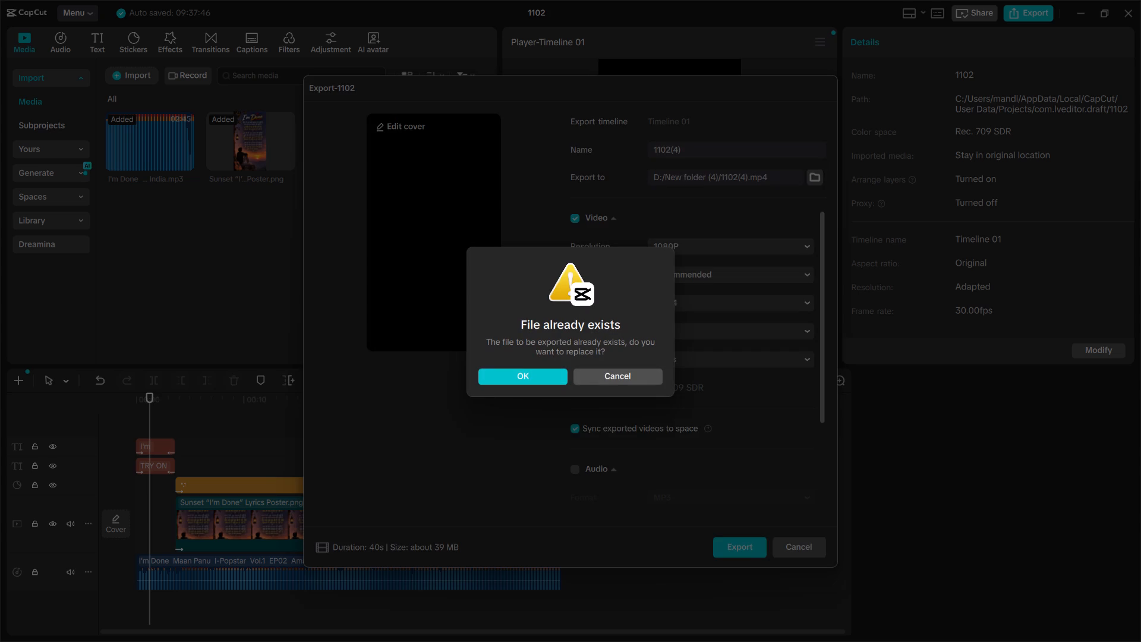
{"action": "left_click", "coordinate": [535, 377]}
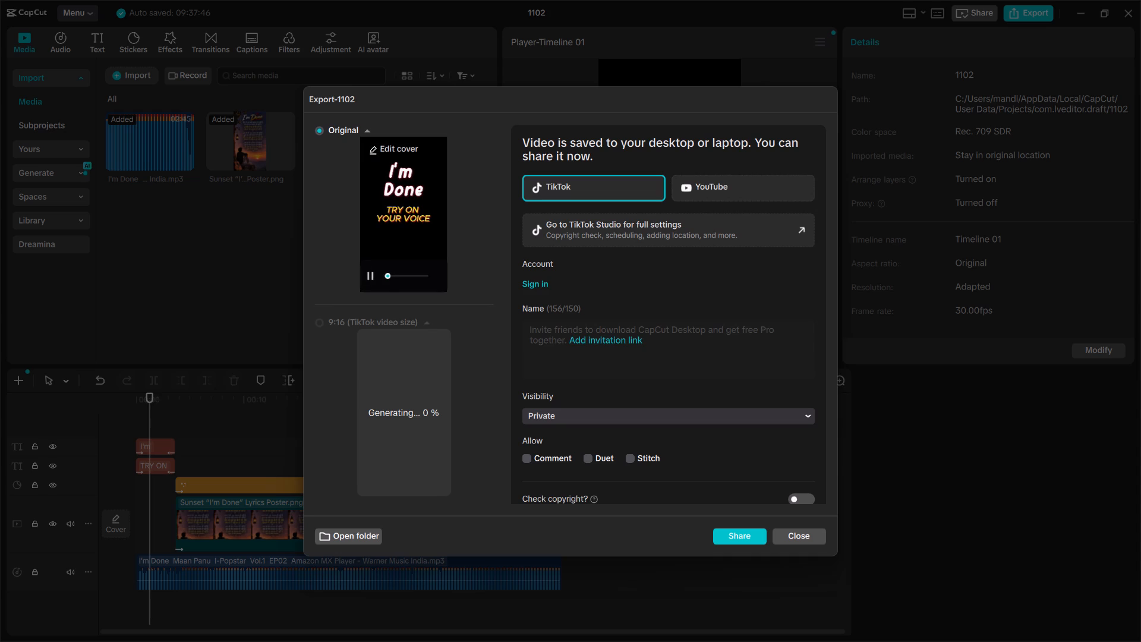
{"action": "left_click", "coordinate": [794, 539]}
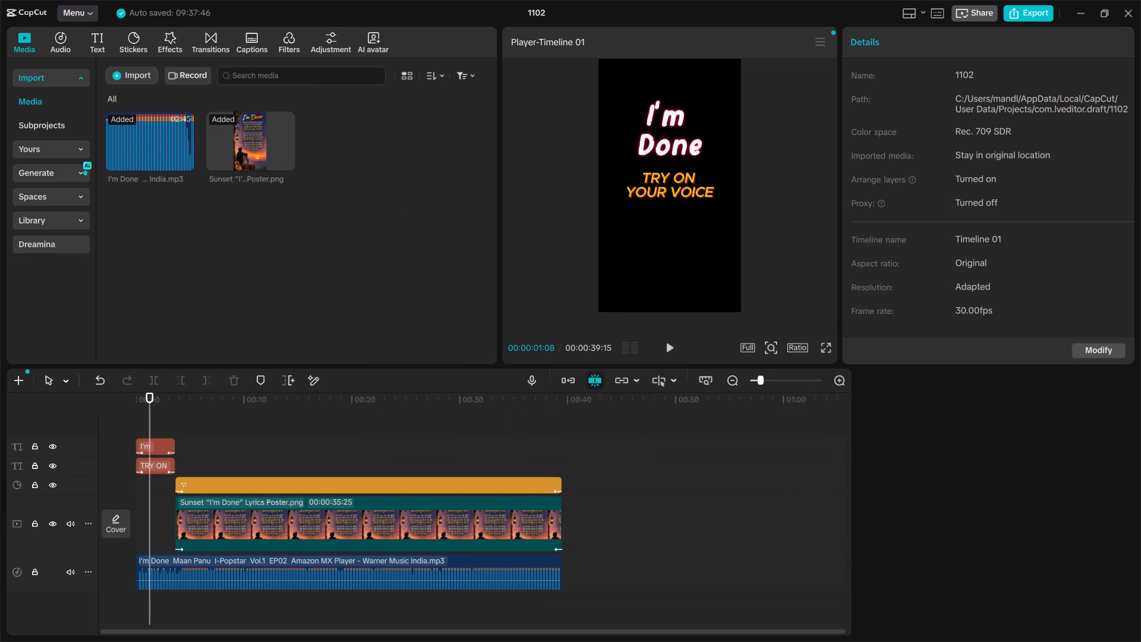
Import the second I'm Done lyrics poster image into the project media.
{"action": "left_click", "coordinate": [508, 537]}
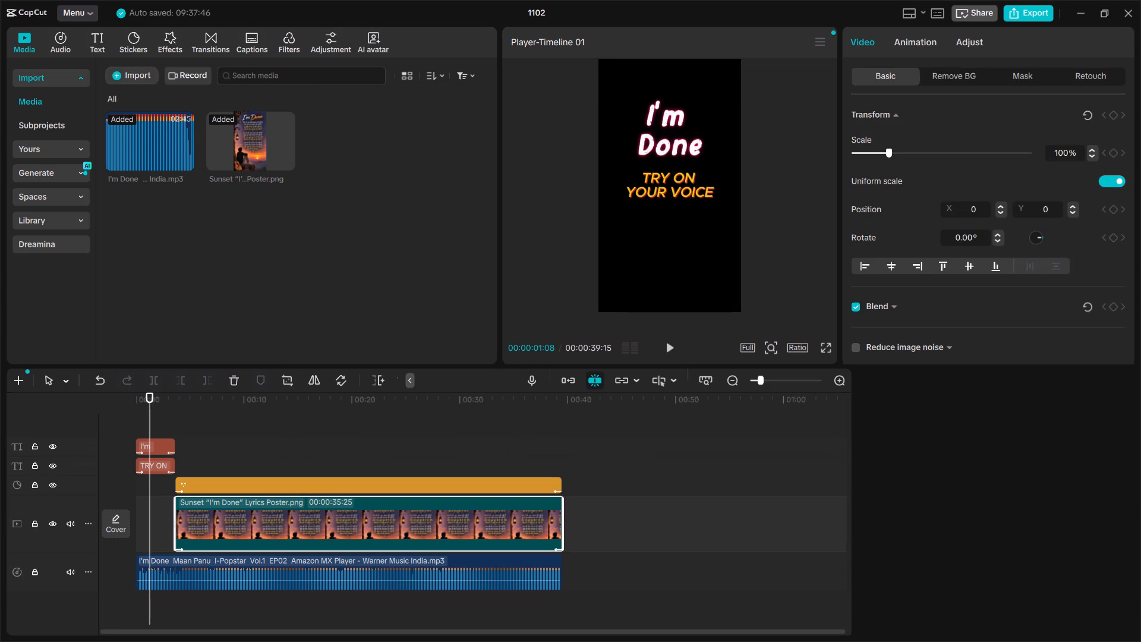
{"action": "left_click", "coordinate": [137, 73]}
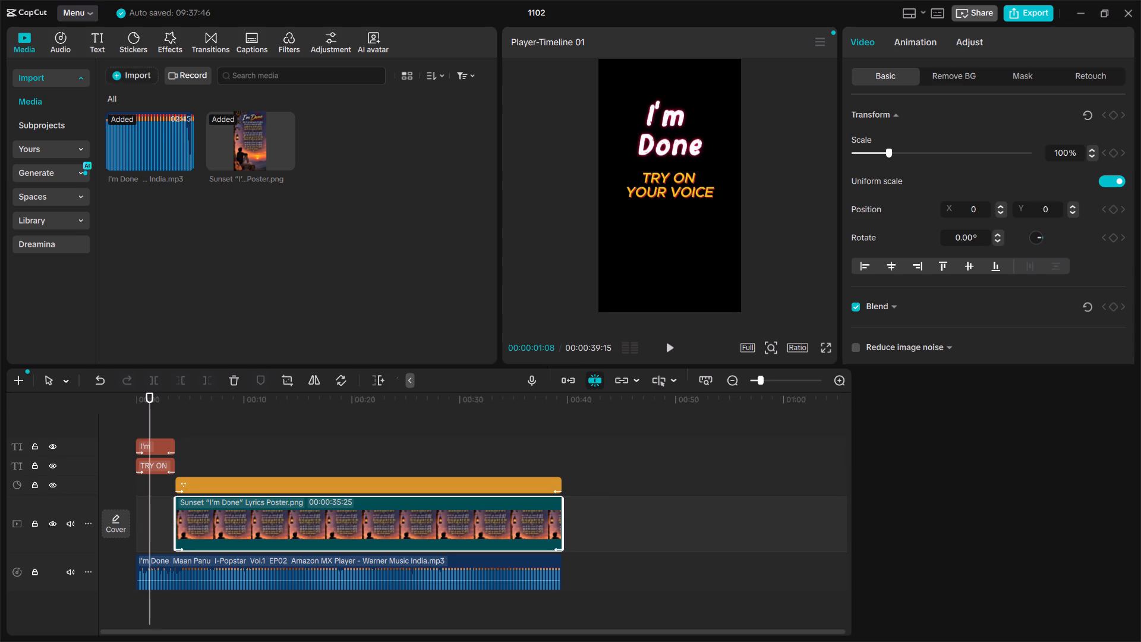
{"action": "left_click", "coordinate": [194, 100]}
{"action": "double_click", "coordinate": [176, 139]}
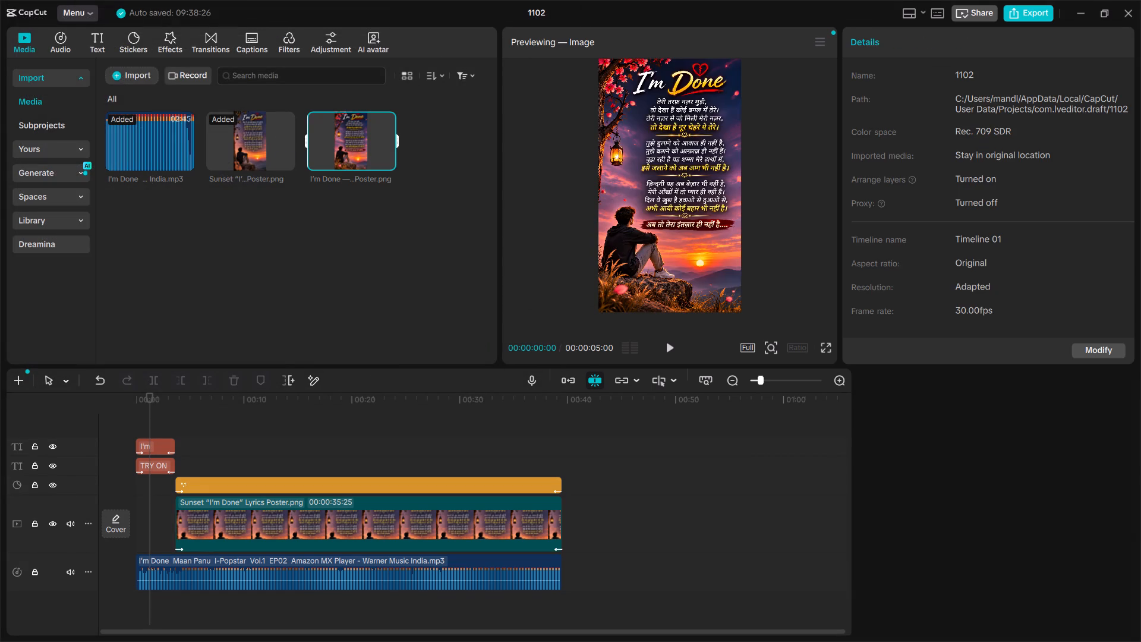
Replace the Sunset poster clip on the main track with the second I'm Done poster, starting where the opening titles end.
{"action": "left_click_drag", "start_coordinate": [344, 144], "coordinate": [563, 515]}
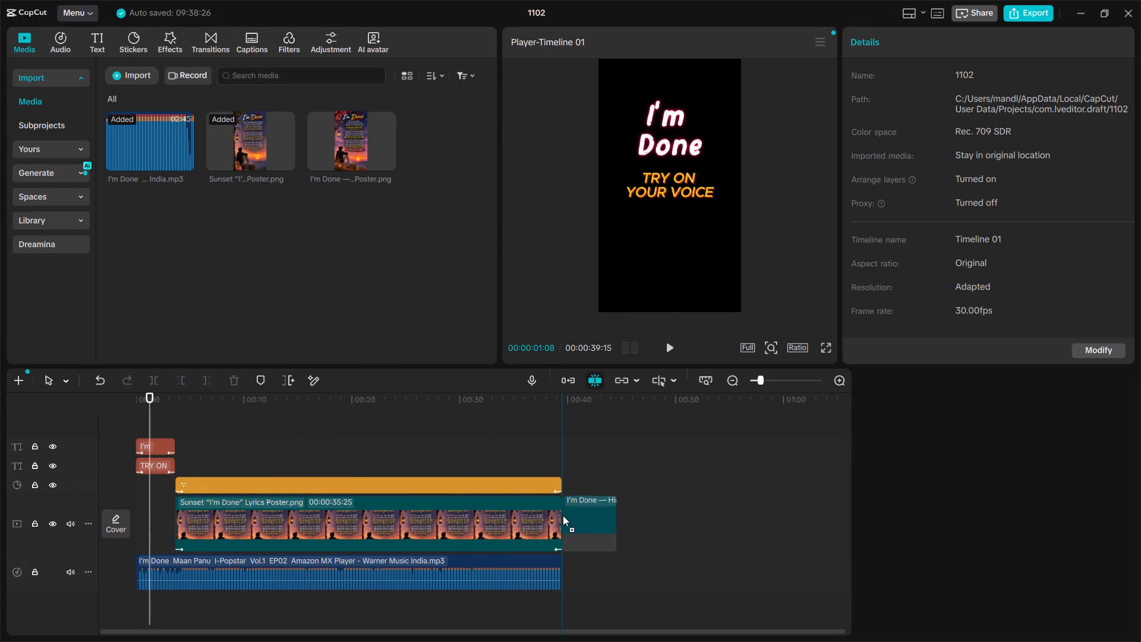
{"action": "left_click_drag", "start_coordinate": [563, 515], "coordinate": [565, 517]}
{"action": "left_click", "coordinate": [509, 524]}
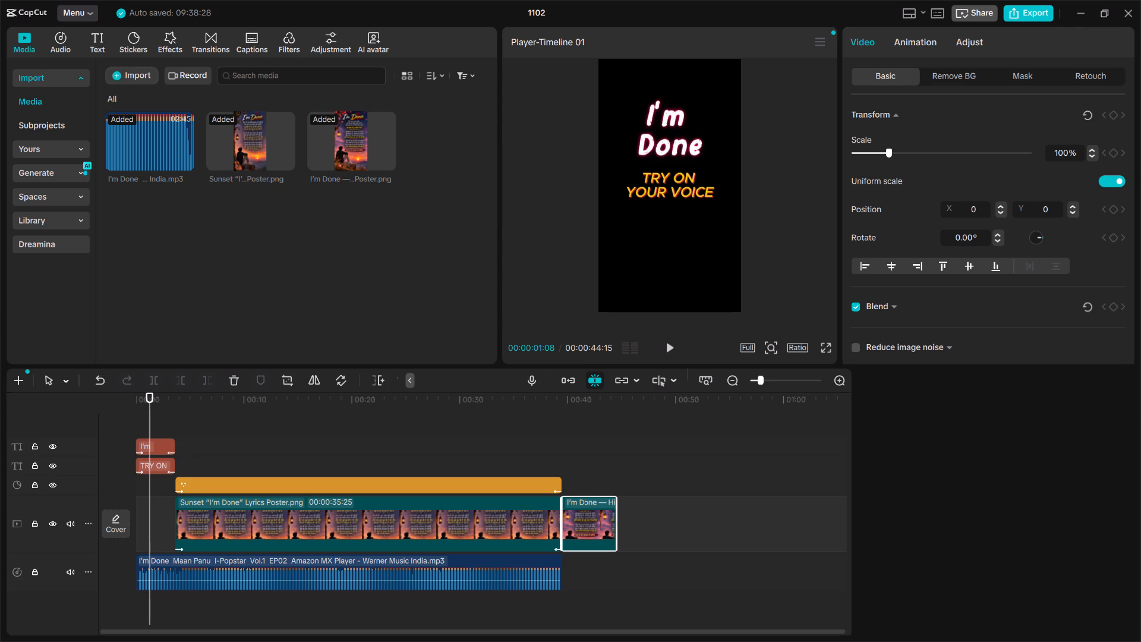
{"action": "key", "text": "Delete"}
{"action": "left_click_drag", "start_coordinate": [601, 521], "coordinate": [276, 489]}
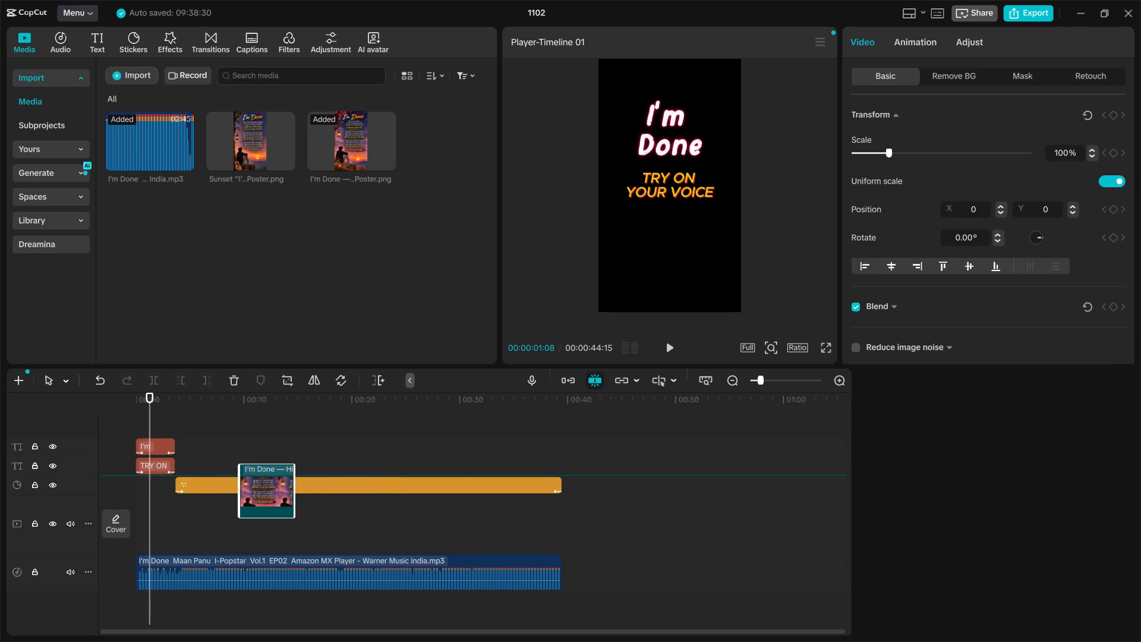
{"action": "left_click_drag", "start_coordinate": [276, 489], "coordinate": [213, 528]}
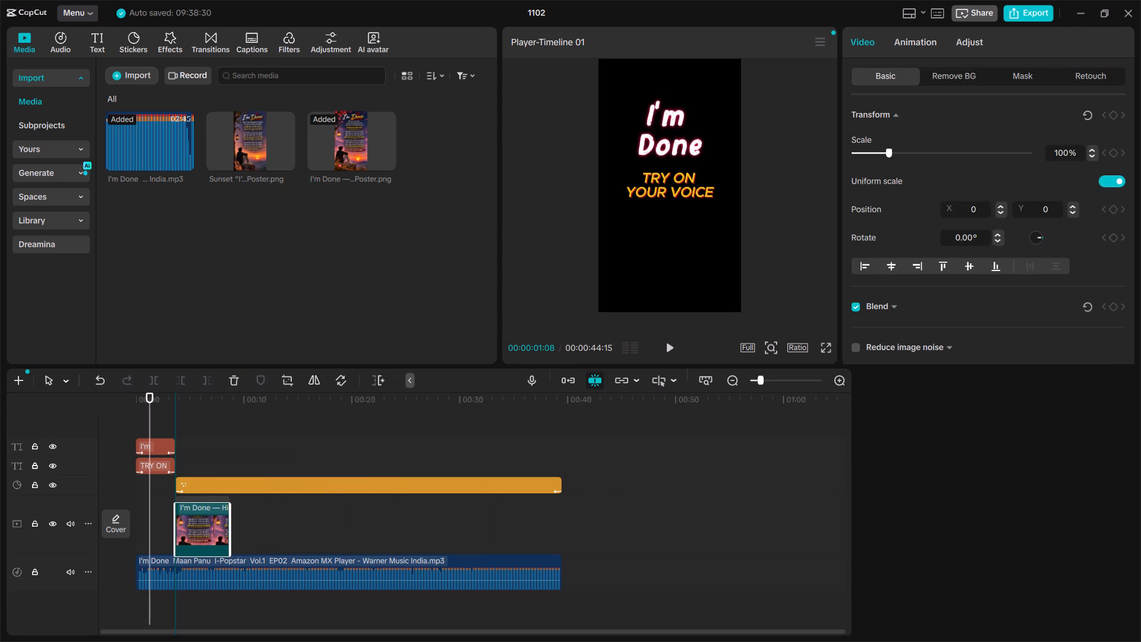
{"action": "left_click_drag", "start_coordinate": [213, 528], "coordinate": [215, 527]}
Undo the poster swap, the image import and the title's restyling, back to the green two-line I'm Done title.
{"action": "key", "text": "ctrl+z"}
{"action": "key", "text": "ctrl+z"}
{"action": "key", "text": "ctrl+z"}
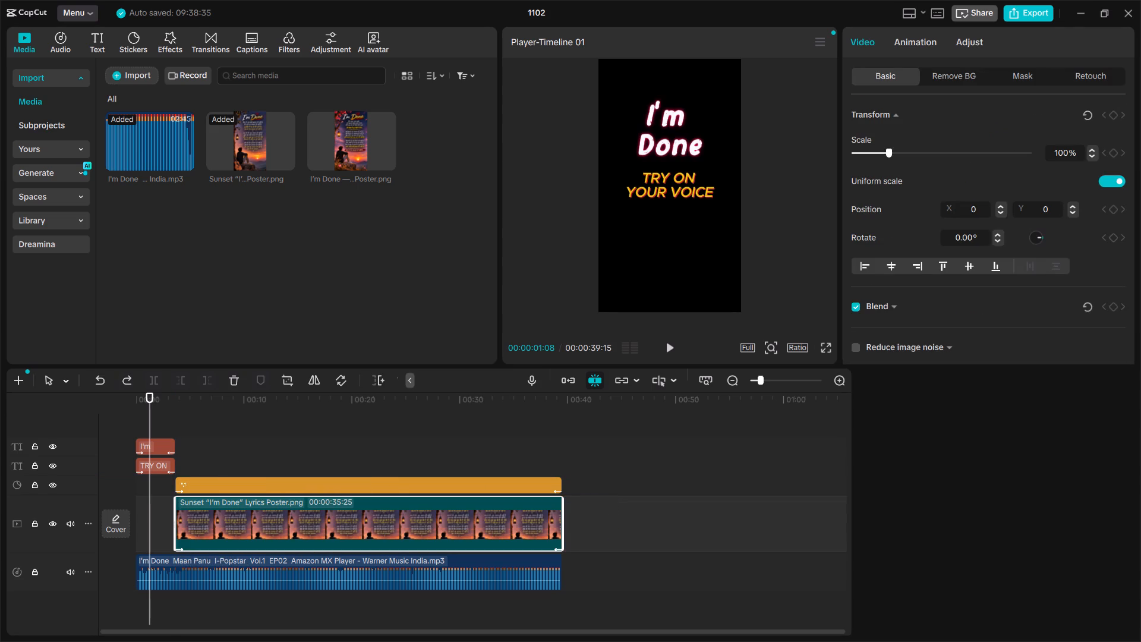
{"action": "key", "text": "ctrl+z"}
{"action": "key", "text": "ctrl+z"}
{"action": "key", "text": "ctrl+z"}
{"action": "key", "text": "ctrl+z"}
{"action": "key", "text": "ctrl+z"}
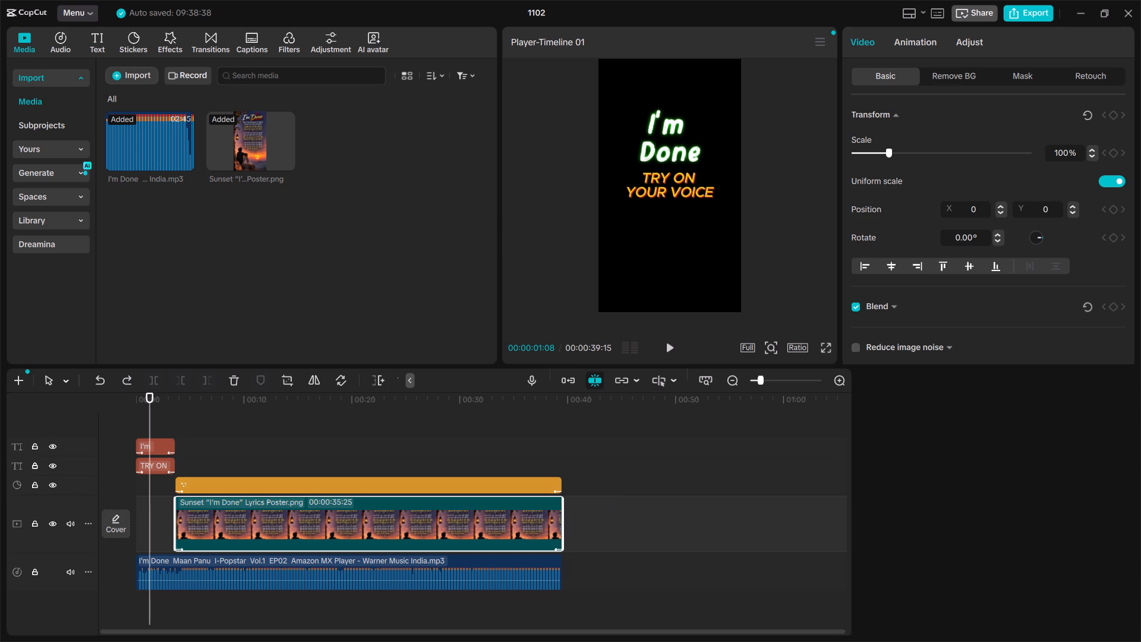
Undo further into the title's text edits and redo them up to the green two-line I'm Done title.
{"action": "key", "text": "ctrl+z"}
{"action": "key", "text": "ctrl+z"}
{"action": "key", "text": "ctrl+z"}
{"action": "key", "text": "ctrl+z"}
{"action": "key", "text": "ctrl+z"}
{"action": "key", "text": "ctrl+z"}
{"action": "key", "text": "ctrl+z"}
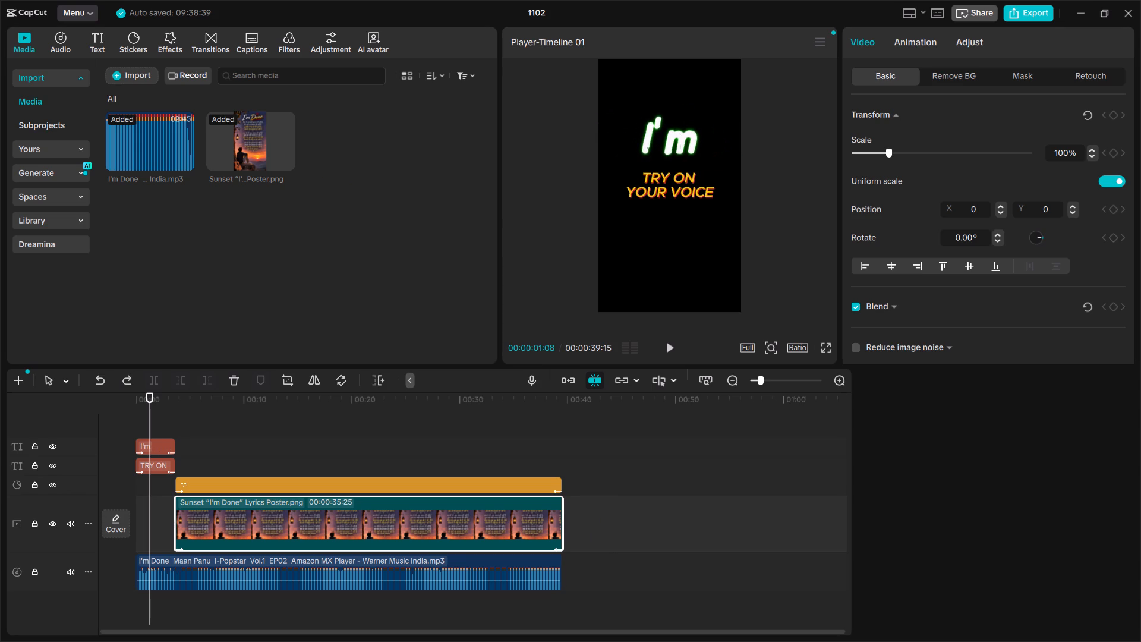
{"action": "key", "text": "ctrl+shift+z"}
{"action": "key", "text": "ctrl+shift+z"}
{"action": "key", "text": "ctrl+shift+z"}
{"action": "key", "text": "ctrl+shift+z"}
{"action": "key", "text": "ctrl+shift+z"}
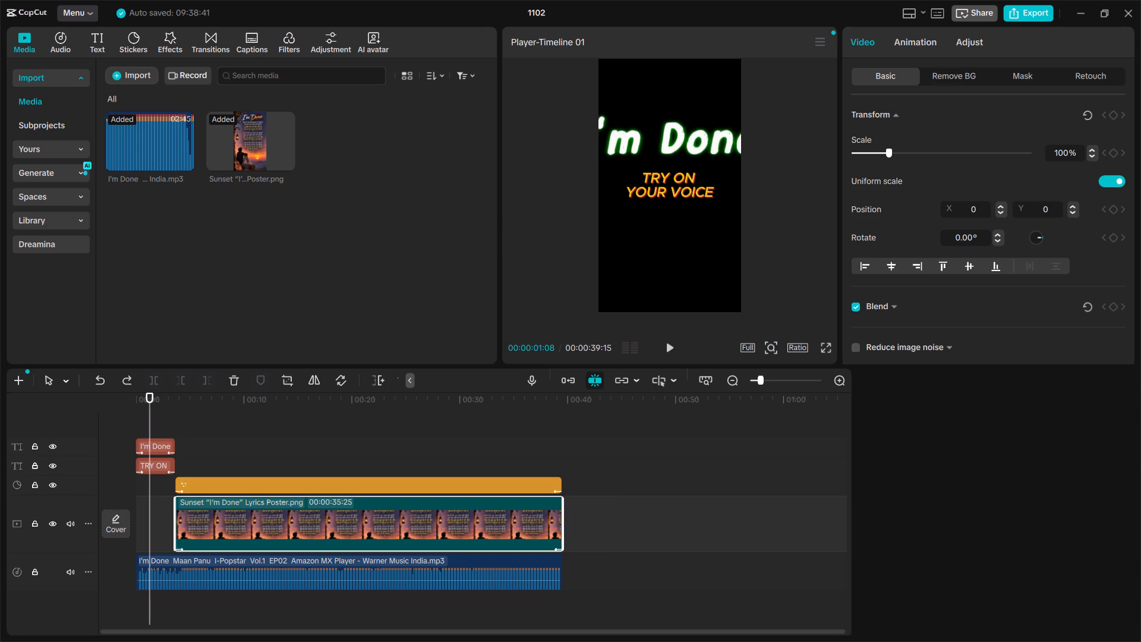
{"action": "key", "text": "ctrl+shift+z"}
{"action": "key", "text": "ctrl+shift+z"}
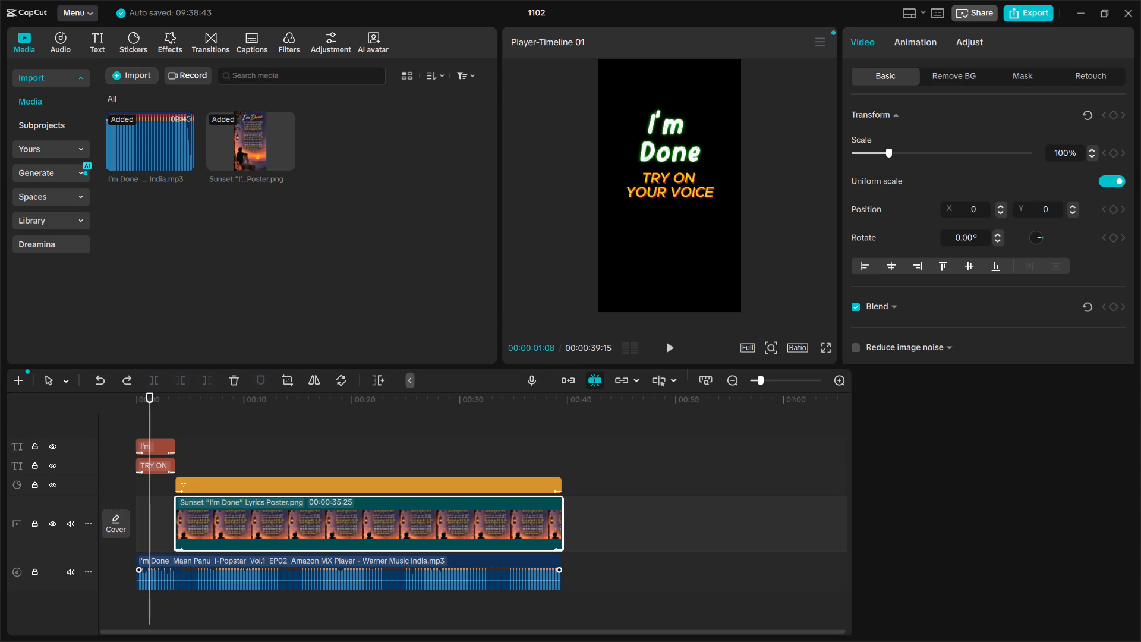
Shift the I'm Done MP3 clip about 20 frames later on the audio track.
{"action": "left_click_drag", "start_coordinate": [367, 569], "coordinate": [351, 569]}
{"action": "left_click_drag", "start_coordinate": [351, 569], "coordinate": [370, 568]}
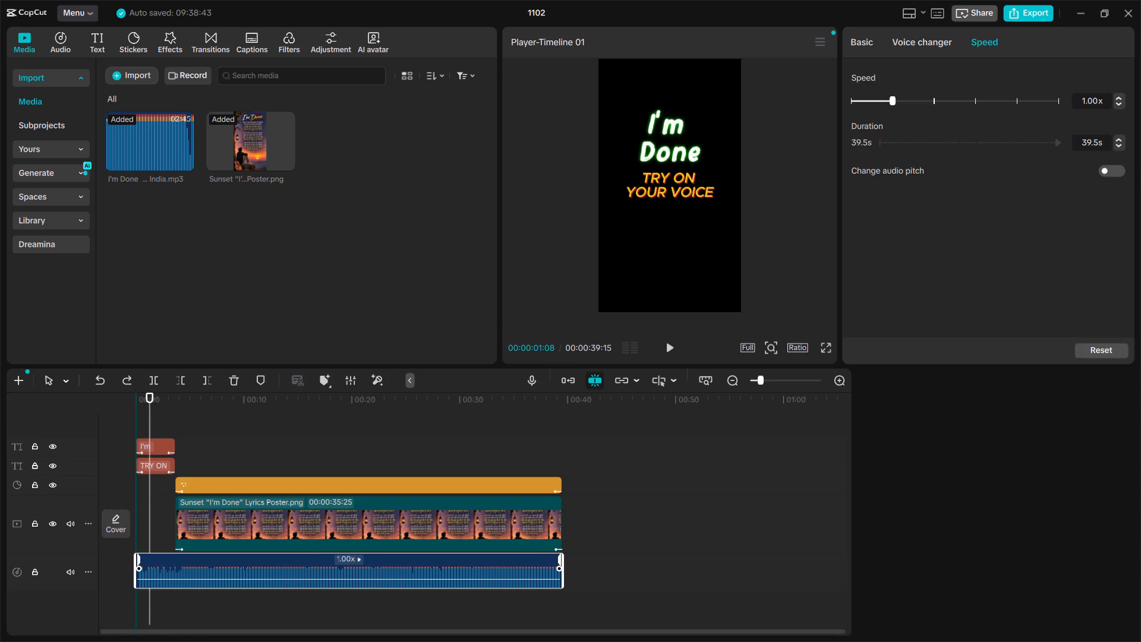
{"action": "left_click_drag", "start_coordinate": [370, 568], "coordinate": [374, 568]}
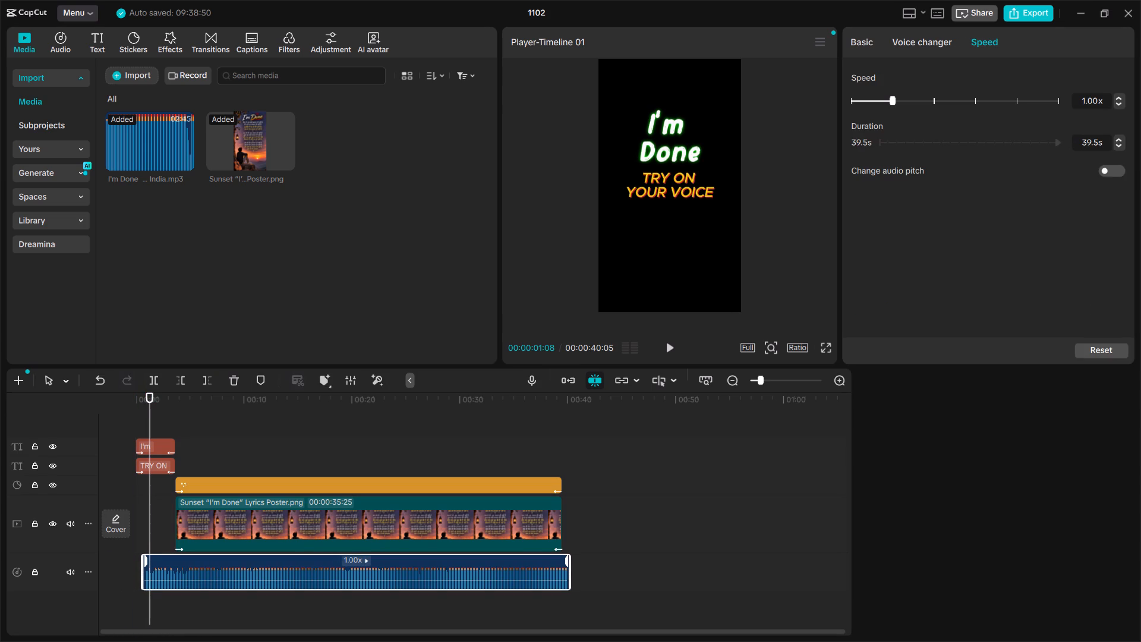
Visit the Apa Fer Milaange video tab in the browser, and preview the CapCut timeline's ending from about 00:00:36:27.
{"action": "left_click", "coordinate": [534, 455]}
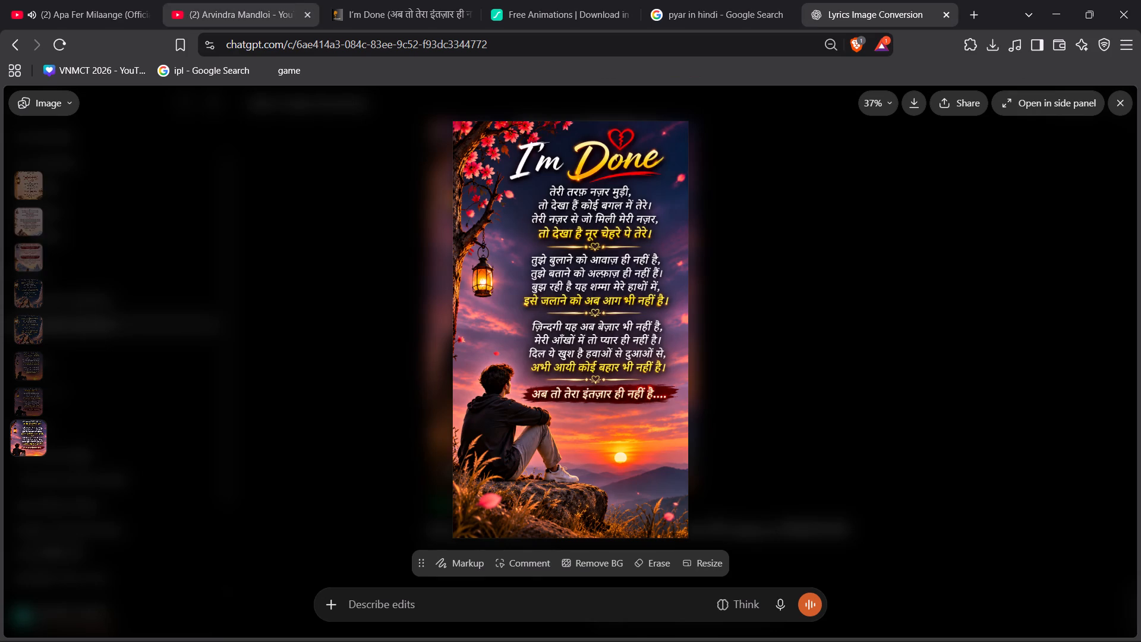
{"action": "left_click", "coordinate": [97, 4]}
{"action": "left_click", "coordinate": [330, 283]}
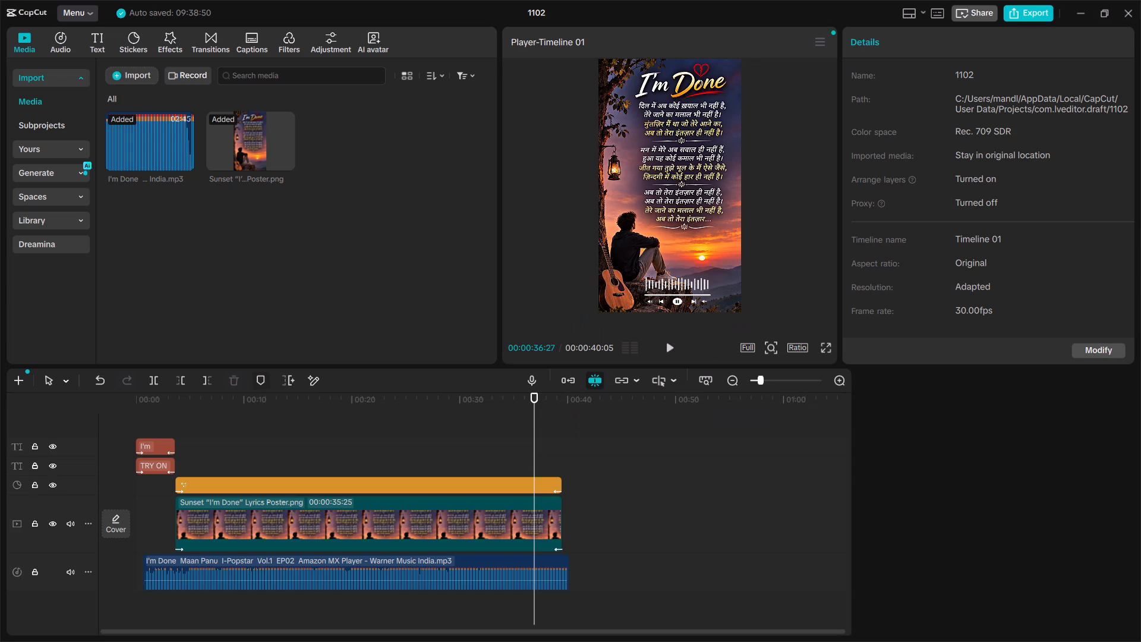
{"action": "left_click", "coordinate": [672, 348]}
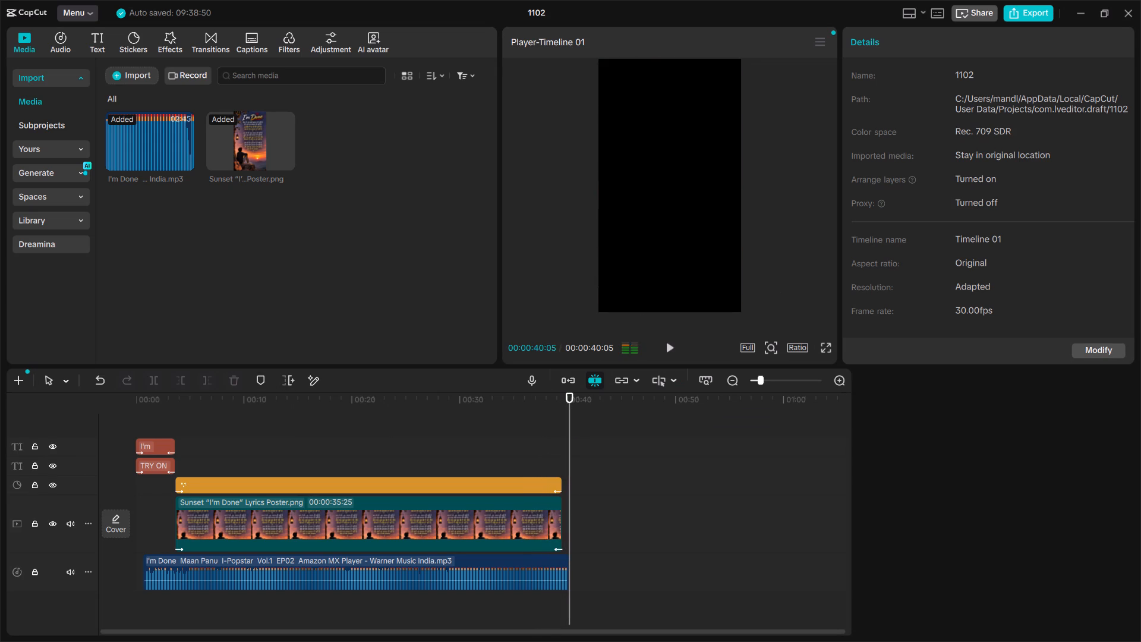
Replay the closing seconds of the timeline, where the Sunset poster clip and the audio end.
{"action": "double_click", "coordinate": [539, 433]}
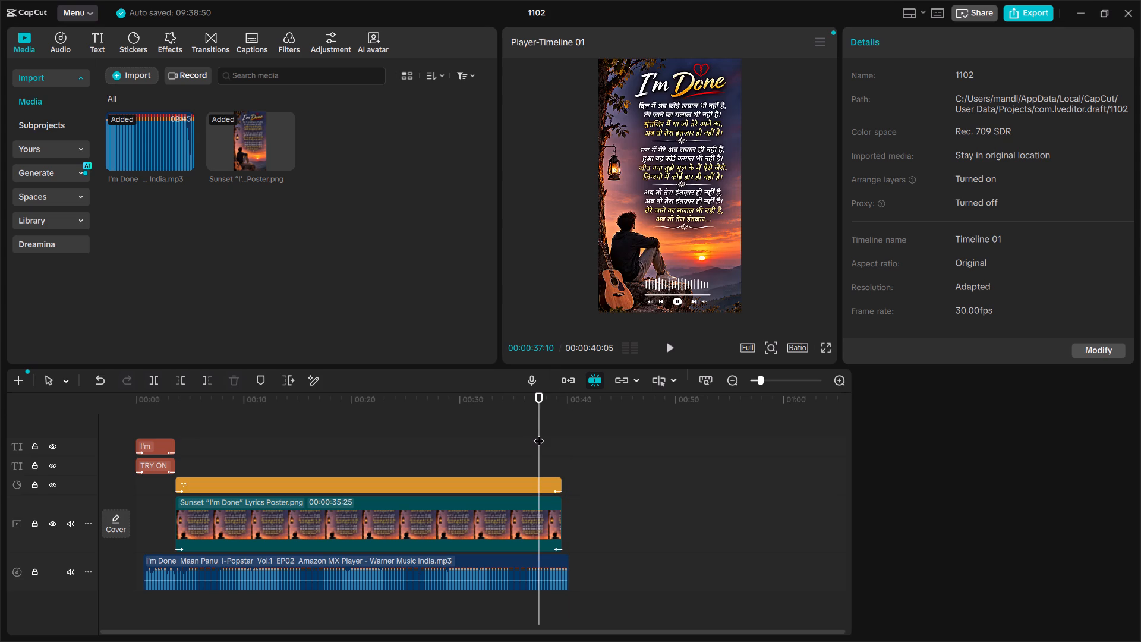
{"action": "left_click_drag", "start_coordinate": [538, 433], "coordinate": [509, 435]}
{"action": "key", "text": "space"}
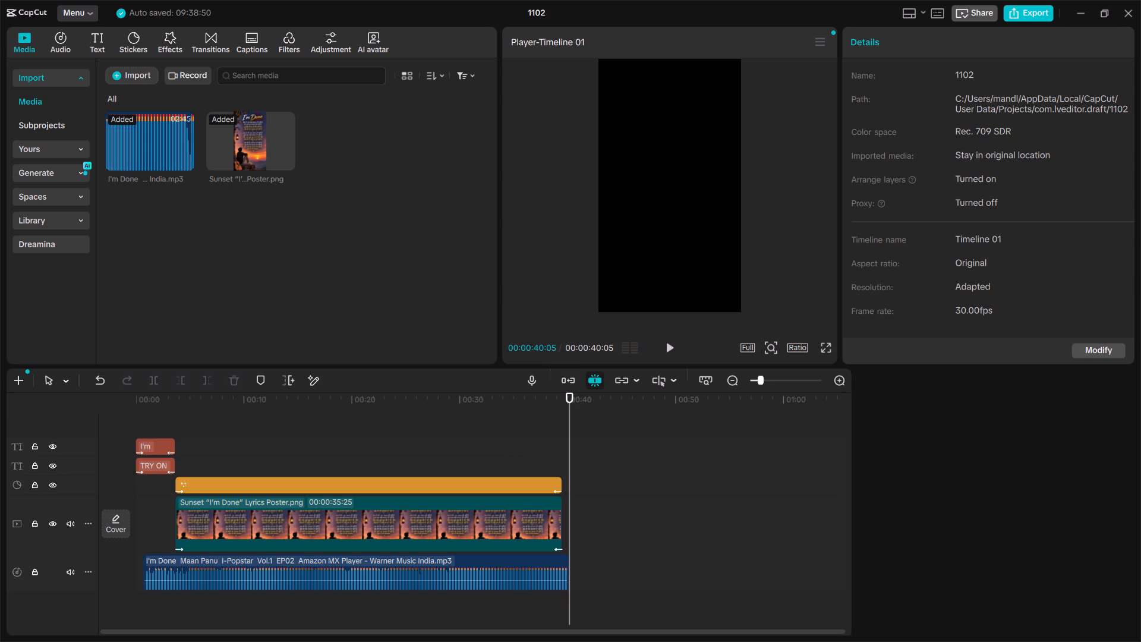
Try extending the end of the I'm Done audio clip, and undo it together with the clip's earlier shift.
{"action": "left_click", "coordinate": [334, 574]}
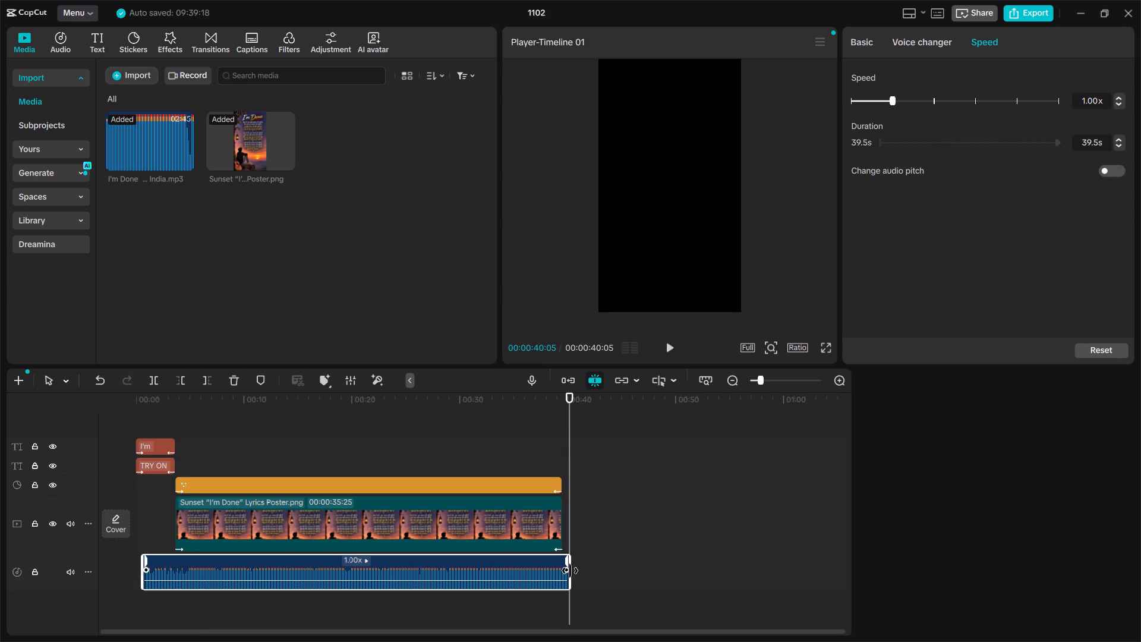
{"action": "left_click_drag", "start_coordinate": [570, 571], "coordinate": [579, 571]}
{"action": "key", "text": "ctrl+z"}
{"action": "key", "text": "ctrl+z"}
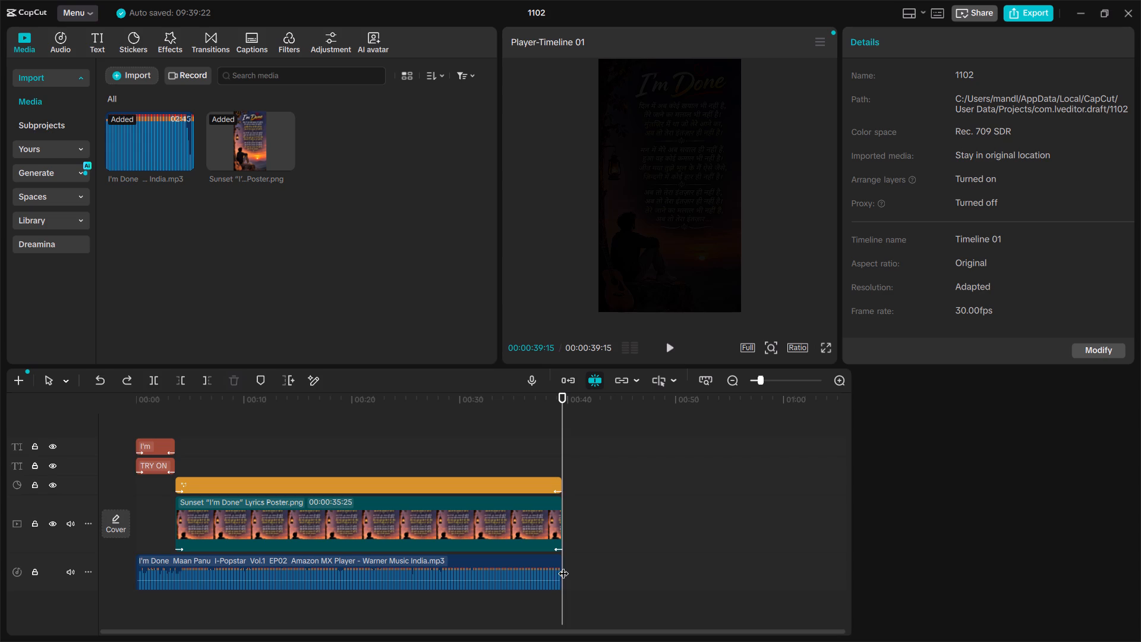
Preview the last few seconds of the Sunset poster section with the restored audio position.
{"action": "key", "text": "space"}
{"action": "left_click", "coordinate": [524, 464]}
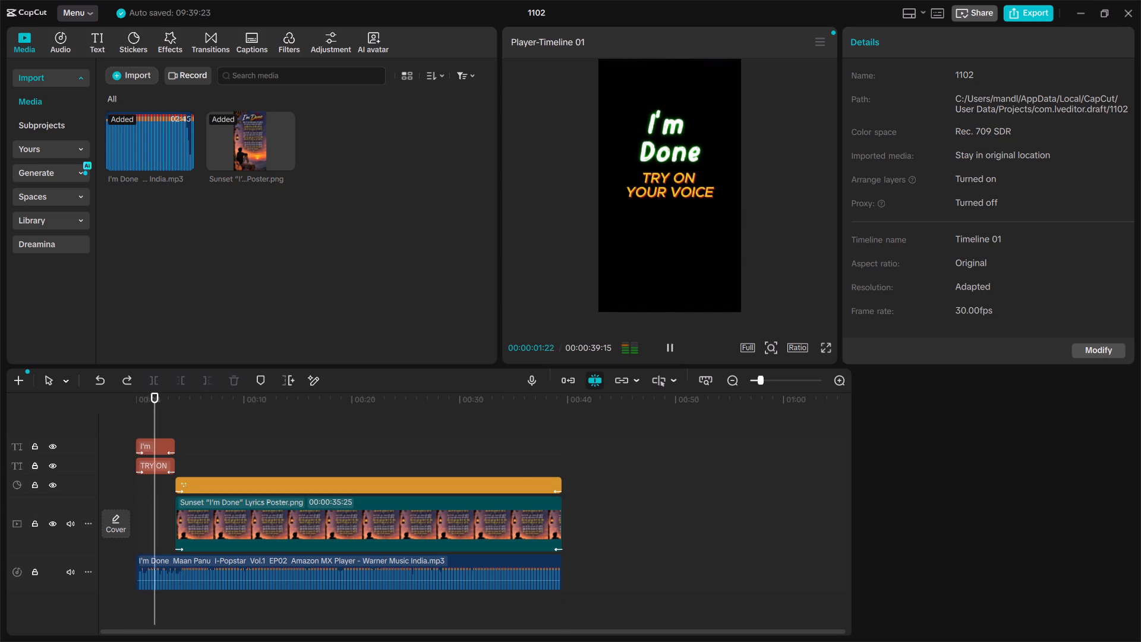
{"action": "key", "text": "space"}
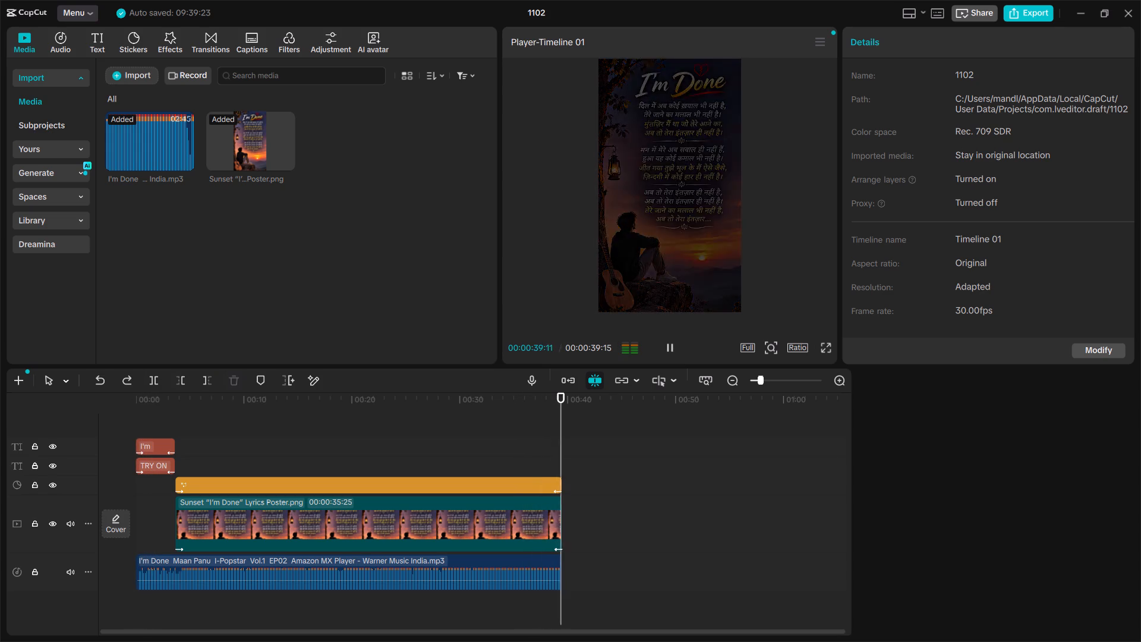
Extend the end of the I'm Done audio clip to 116.4 s and split it at 00:00:39:15.
{"action": "left_click_drag", "start_coordinate": [560, 567], "coordinate": [961, 569]}
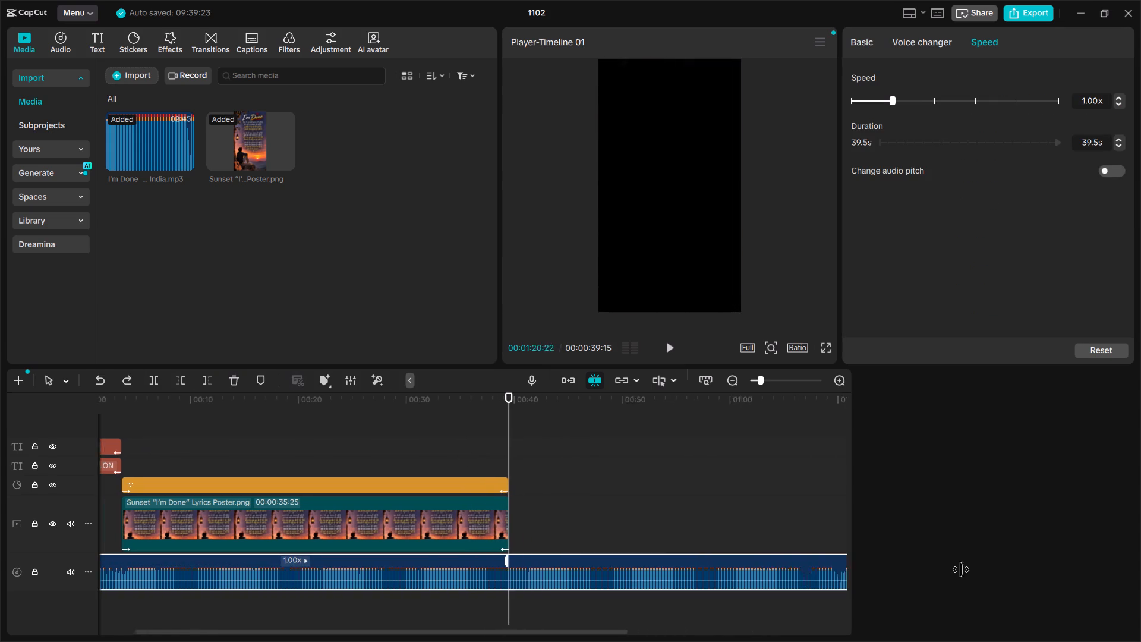
{"action": "left_click_drag", "start_coordinate": [961, 569], "coordinate": [855, 569]}
{"action": "scroll", "coordinate": [528, 552], "scroll_direction": "right", "scroll_amount": 6}
{"action": "scroll", "coordinate": [528, 552], "scroll_direction": "left", "scroll_amount": 7}
{"action": "scroll", "coordinate": [528, 552], "scroll_direction": "right", "scroll_amount": 7}
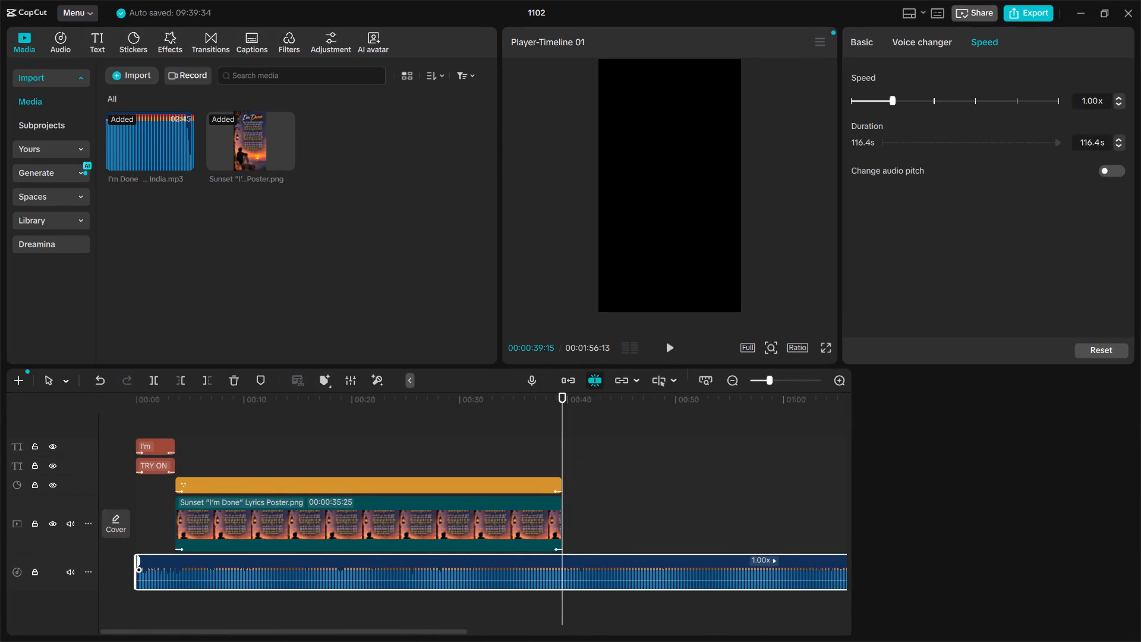
{"action": "key", "text": "b"}
{"action": "left_click", "coordinate": [565, 566]}
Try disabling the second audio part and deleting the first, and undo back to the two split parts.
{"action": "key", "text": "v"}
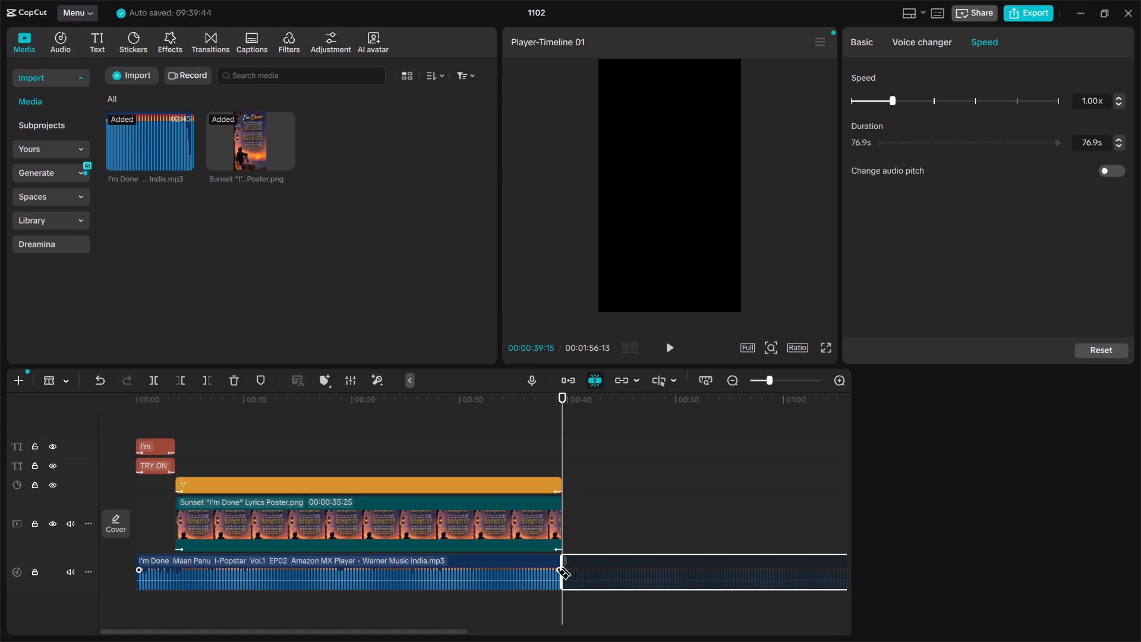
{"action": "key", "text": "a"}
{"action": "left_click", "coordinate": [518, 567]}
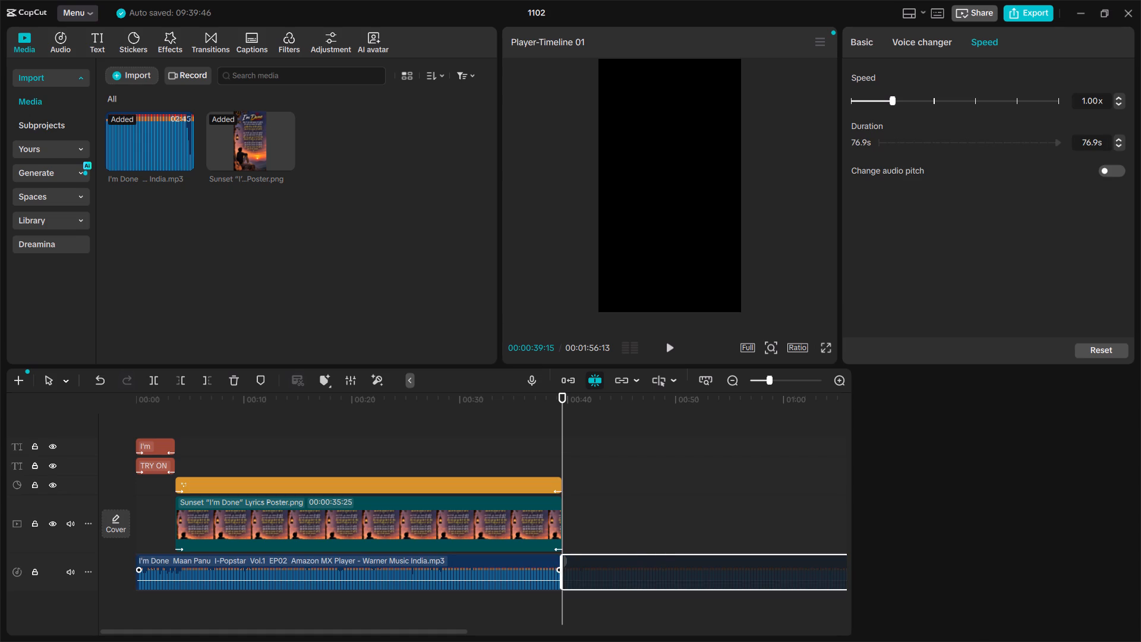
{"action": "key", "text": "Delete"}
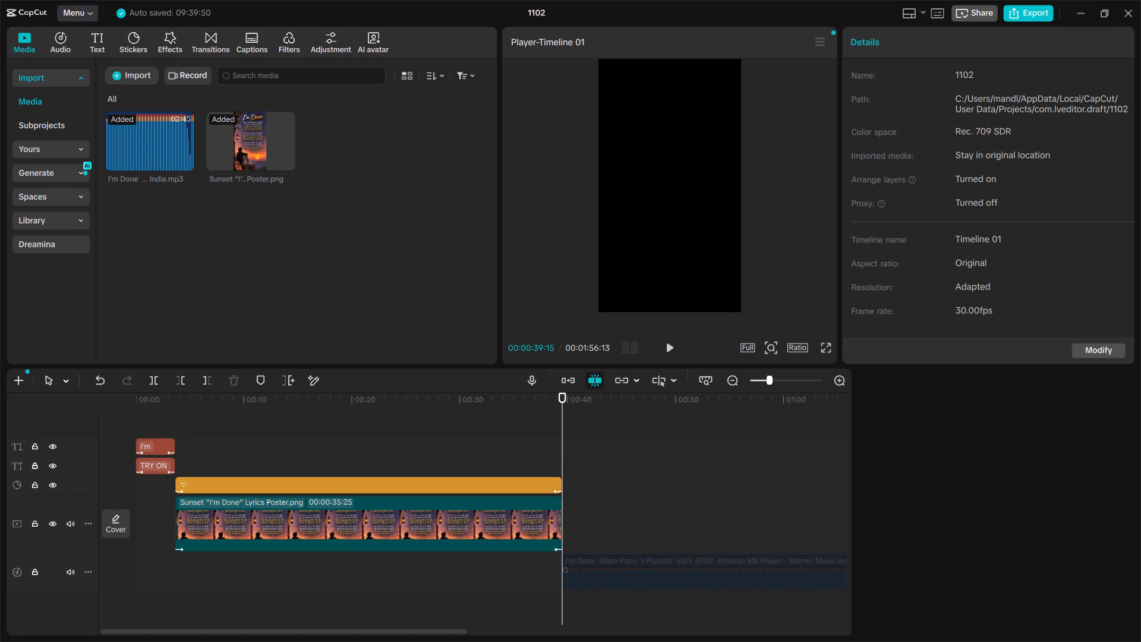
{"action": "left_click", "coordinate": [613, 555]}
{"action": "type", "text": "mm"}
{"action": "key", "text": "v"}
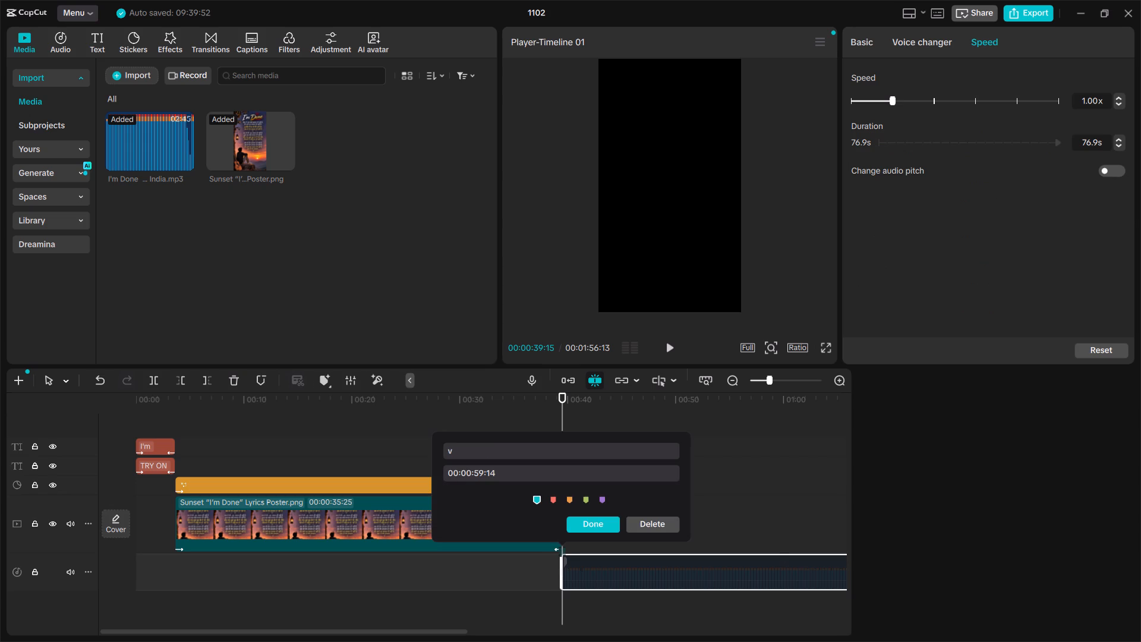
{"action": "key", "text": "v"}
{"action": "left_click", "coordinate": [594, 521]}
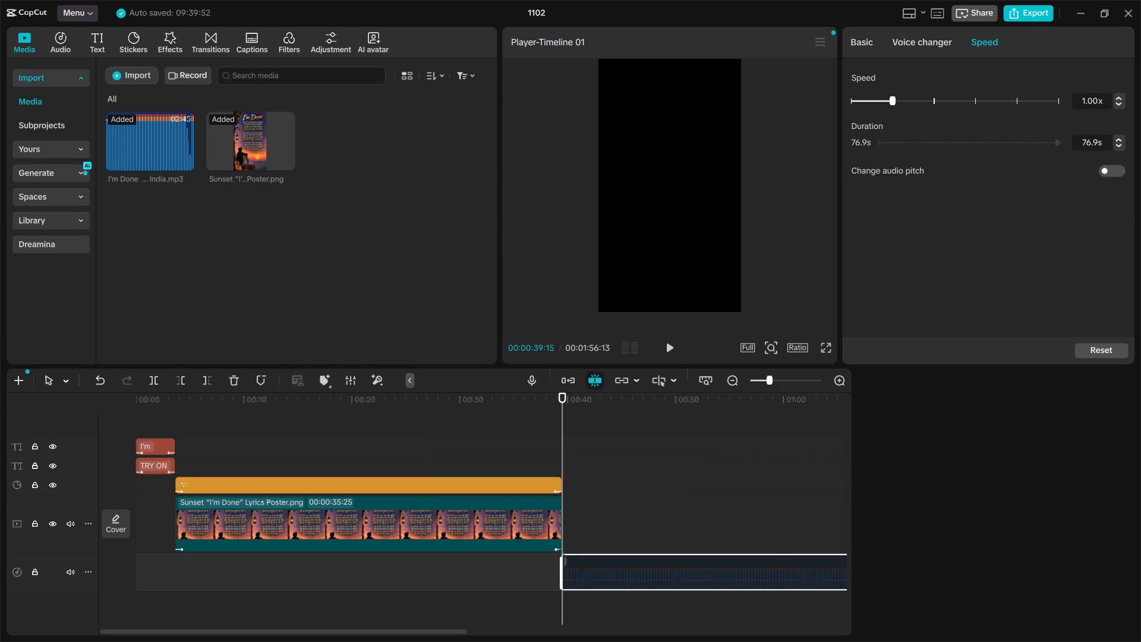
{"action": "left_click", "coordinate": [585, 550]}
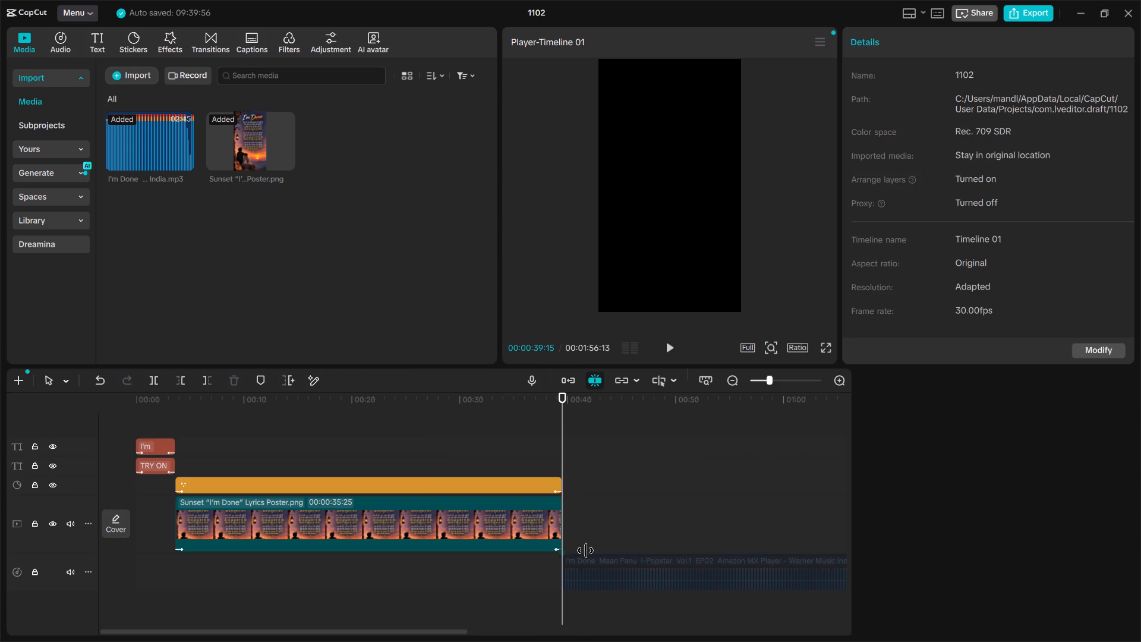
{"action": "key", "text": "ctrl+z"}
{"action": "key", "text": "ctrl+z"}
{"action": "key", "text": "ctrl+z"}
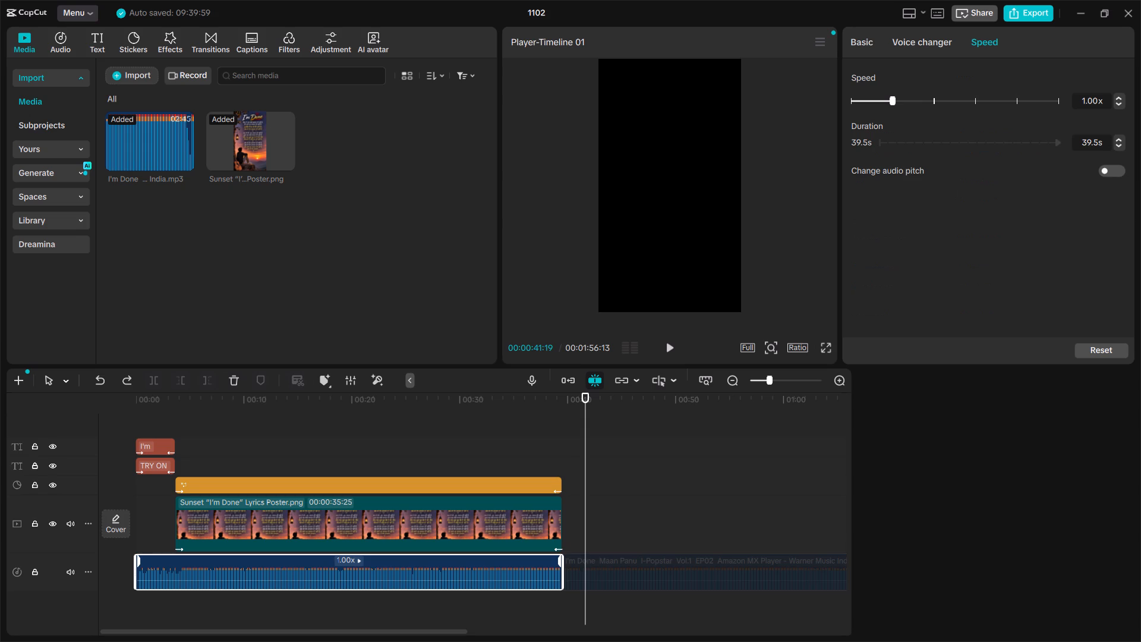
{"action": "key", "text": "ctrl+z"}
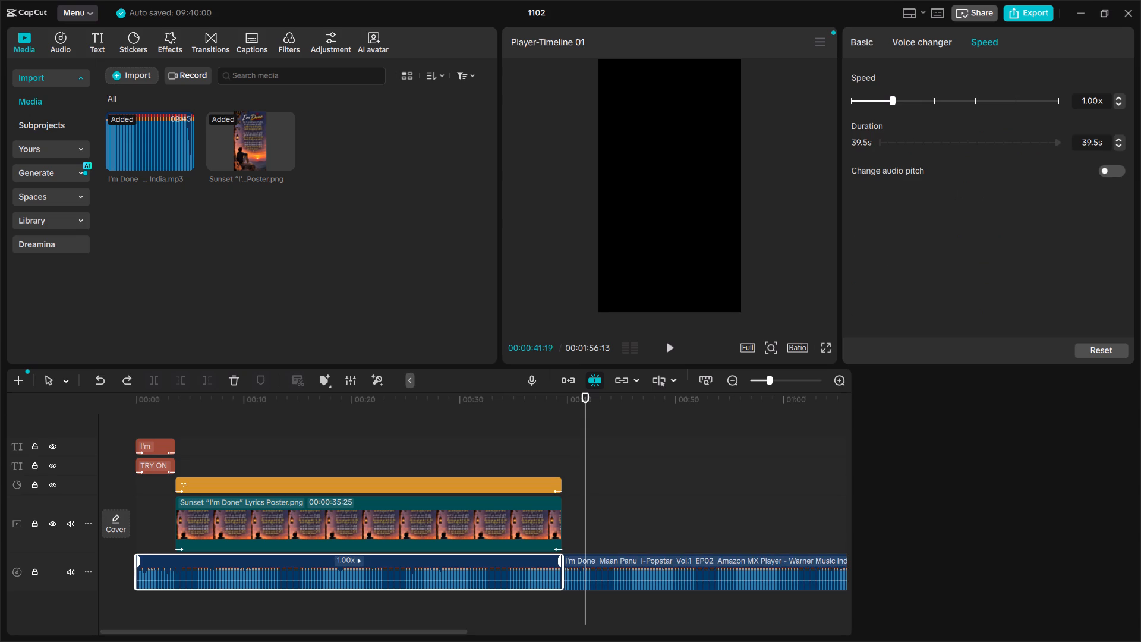
Delete the first audio part and bring the second to the timeline's beginning, extending its start for an 80.6 s duration.
{"action": "key", "text": "Delete"}
{"action": "left_click_drag", "start_coordinate": [655, 568], "coordinate": [267, 561]}
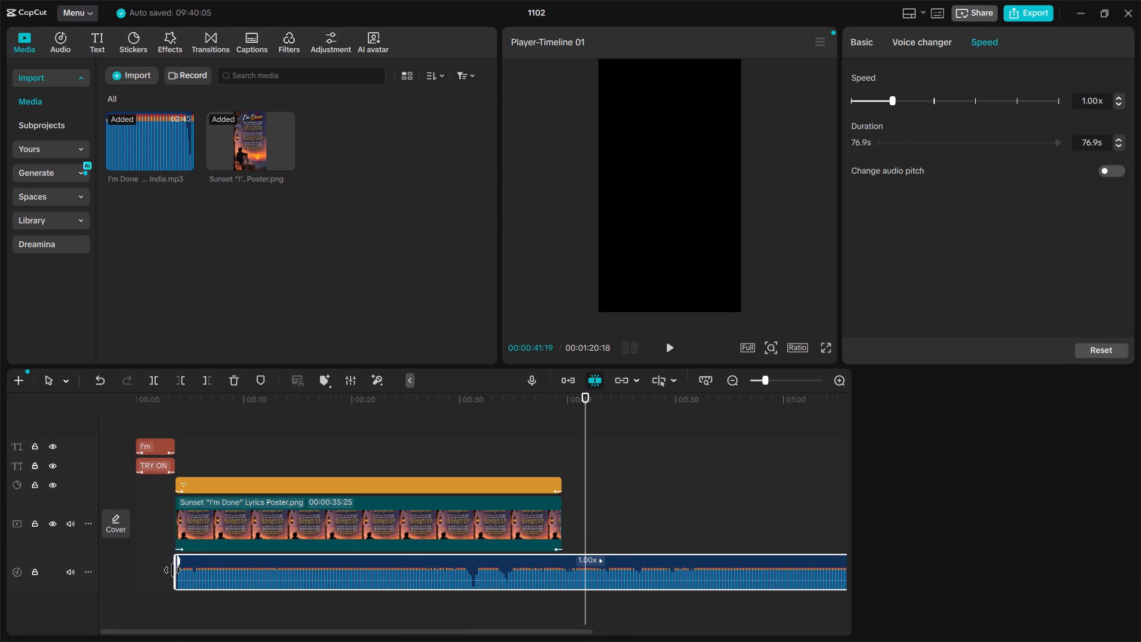
{"action": "left_click_drag", "start_coordinate": [172, 571], "coordinate": [90, 574]}
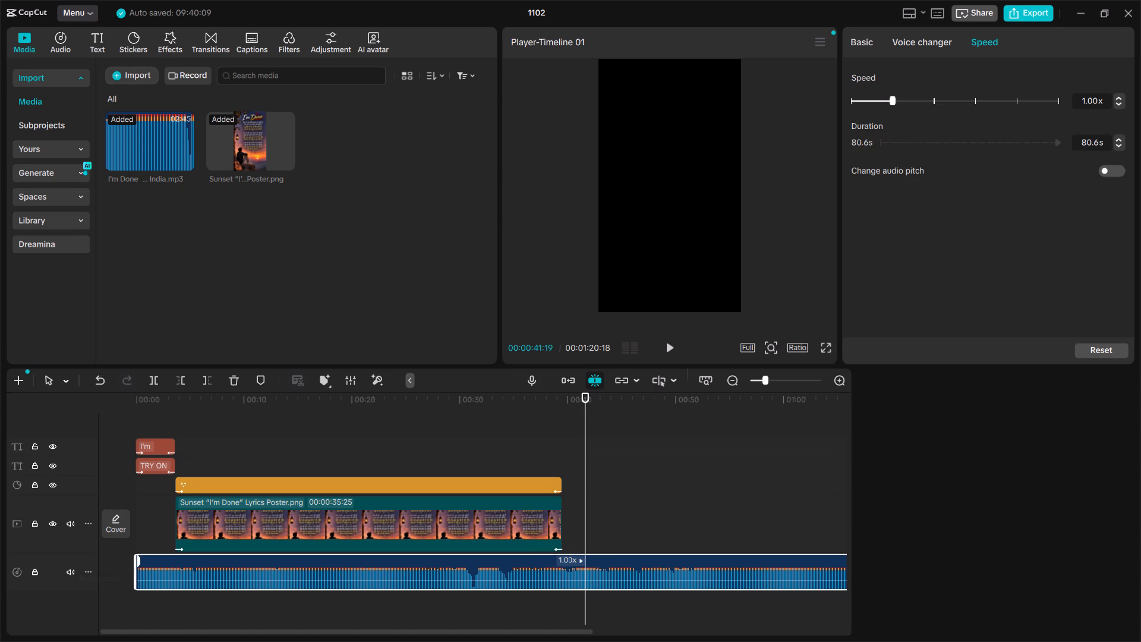
Play the timeline from the beginning to check the repositioned audio section against the titles and the Sunset poster.
{"action": "left_click", "coordinate": [135, 496]}
{"action": "left_click_drag", "start_coordinate": [585, 454], "coordinate": [2, 455]}
{"action": "key", "text": "space"}
{"action": "key", "text": "space"}
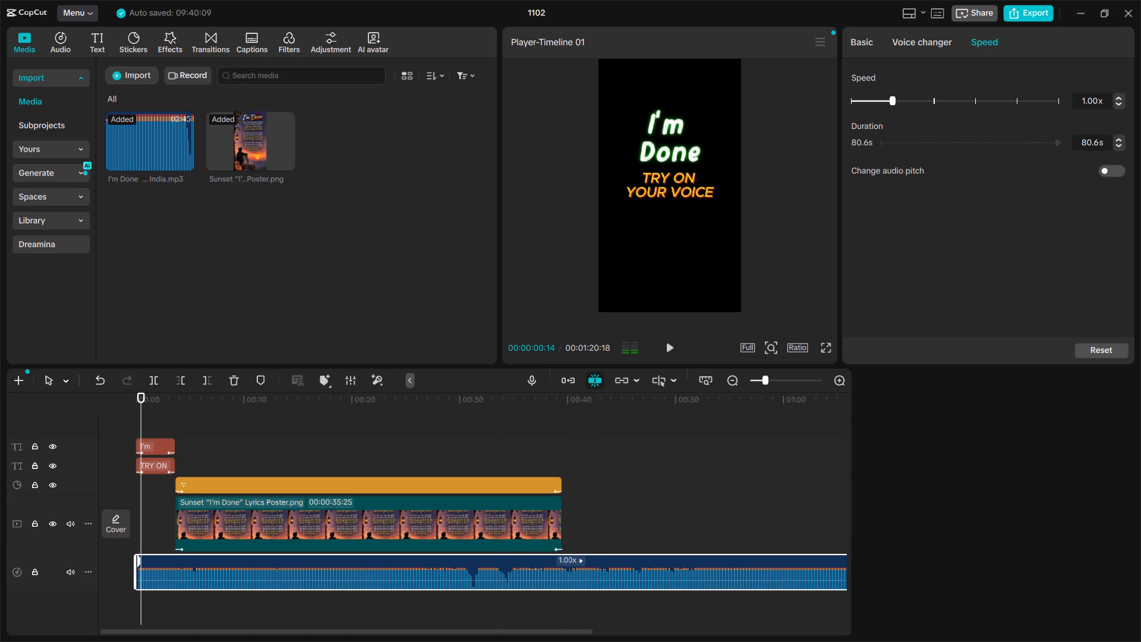
{"action": "key", "text": "space"}
{"action": "key", "text": "space"}
{"action": "key", "text": "space"}
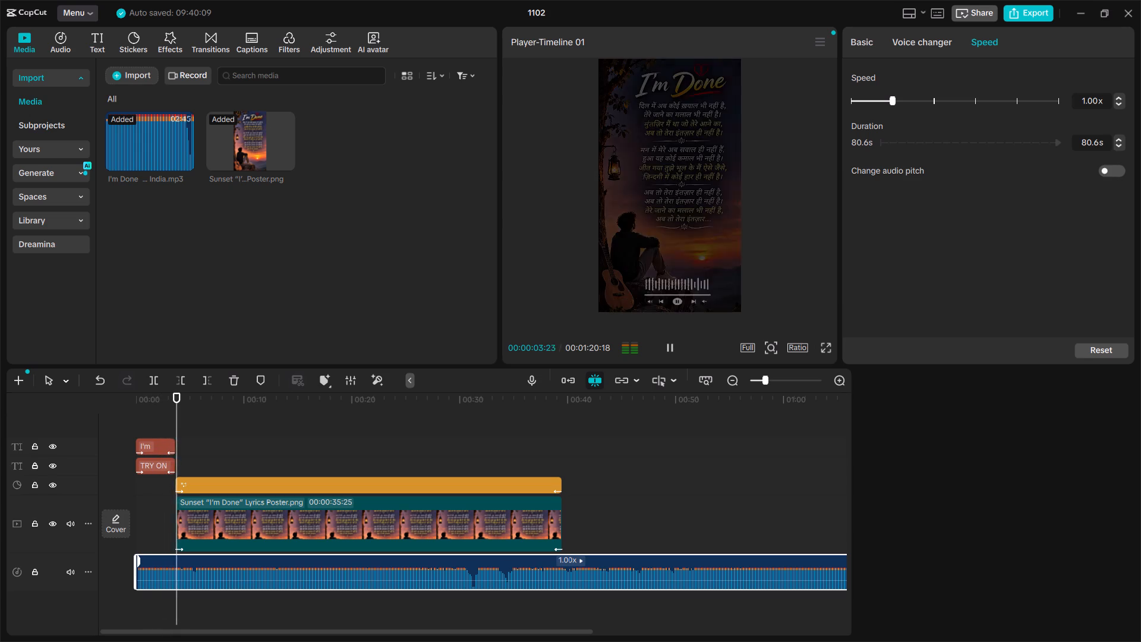
{"action": "key", "text": "space"}
{"action": "key", "text": "space"}
{"action": "key", "text": "space"}
{"action": "key", "text": "space"}
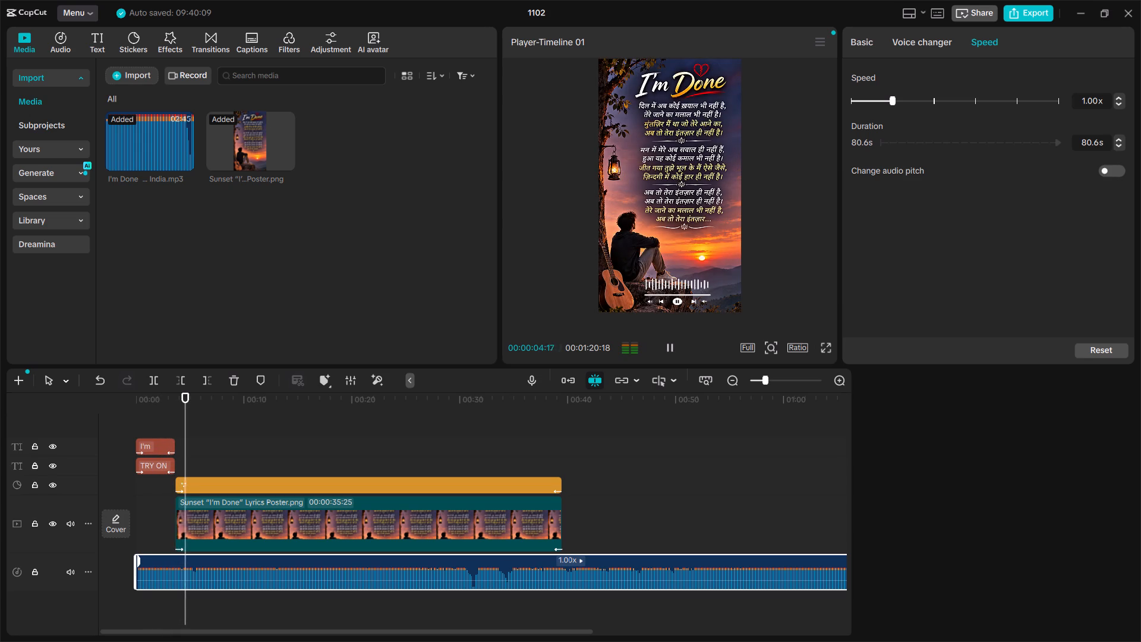
{"action": "key", "text": "space"}
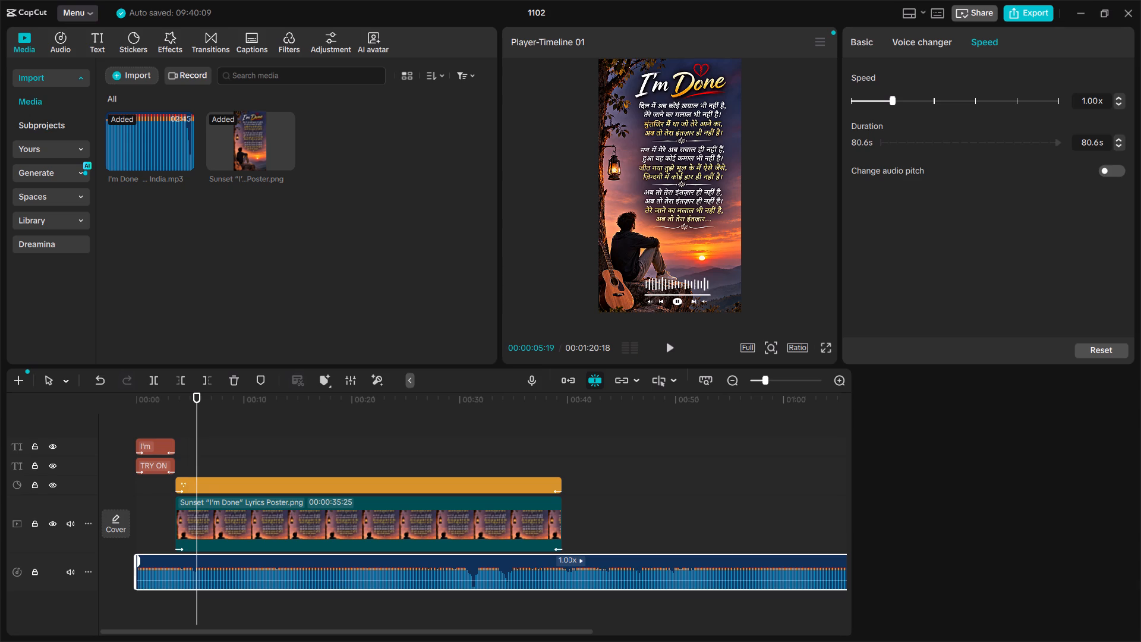
{"action": "key", "text": "space"}
{"action": "key", "text": "space"}
{"action": "key", "text": "space"}
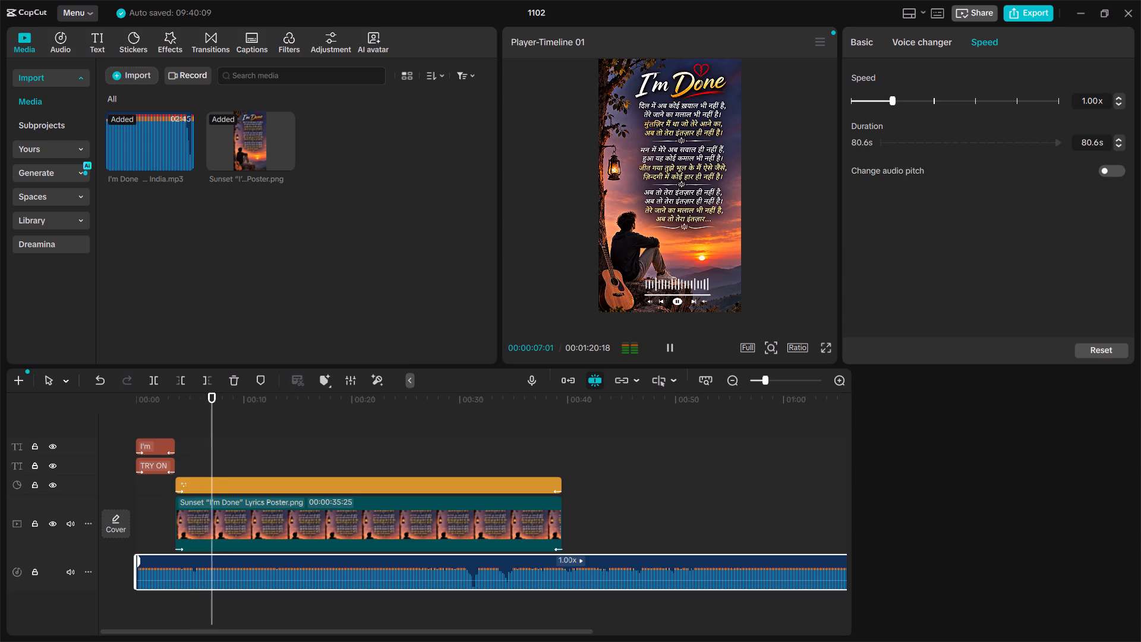
{"action": "key", "text": "space"}
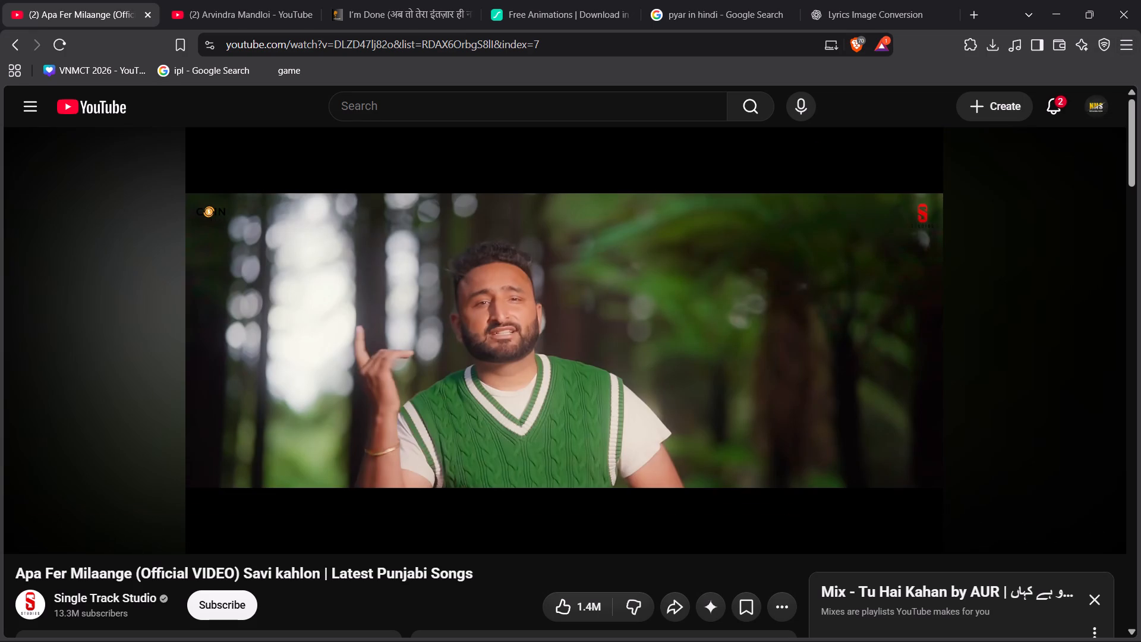
Switch to Brave and open the signed-in account's own YouTube channel page to look over its details.
{"action": "left_click", "coordinate": [1097, 102]}
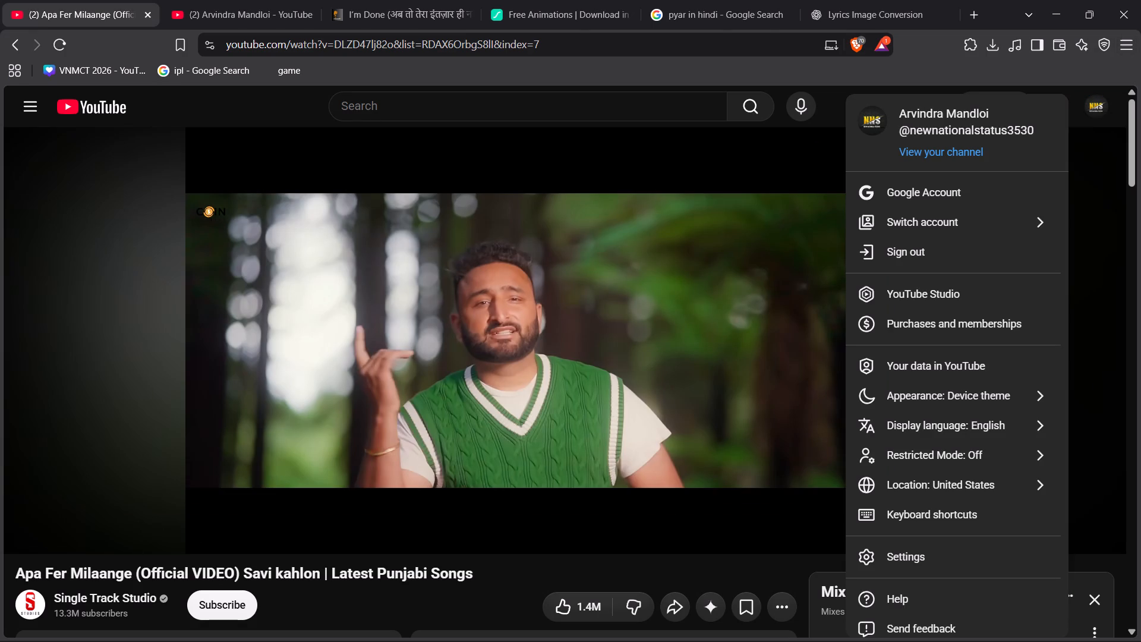
{"action": "left_click", "coordinate": [933, 156]}
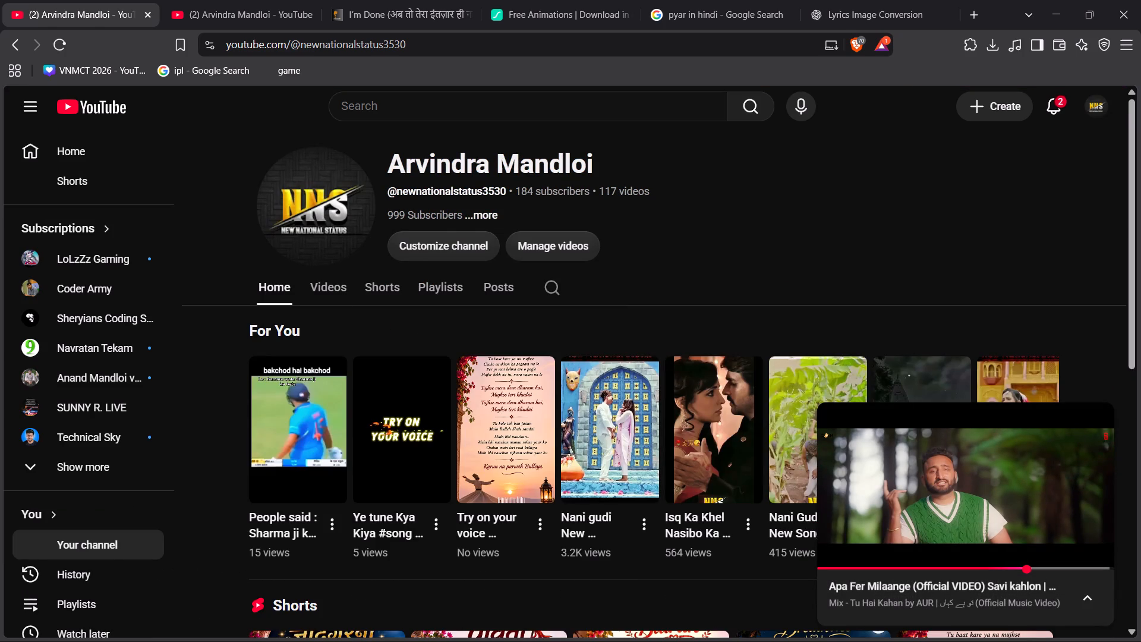
{"action": "left_click_drag", "start_coordinate": [533, 189], "coordinate": [483, 191]}
{"action": "left_click", "coordinate": [483, 191]}
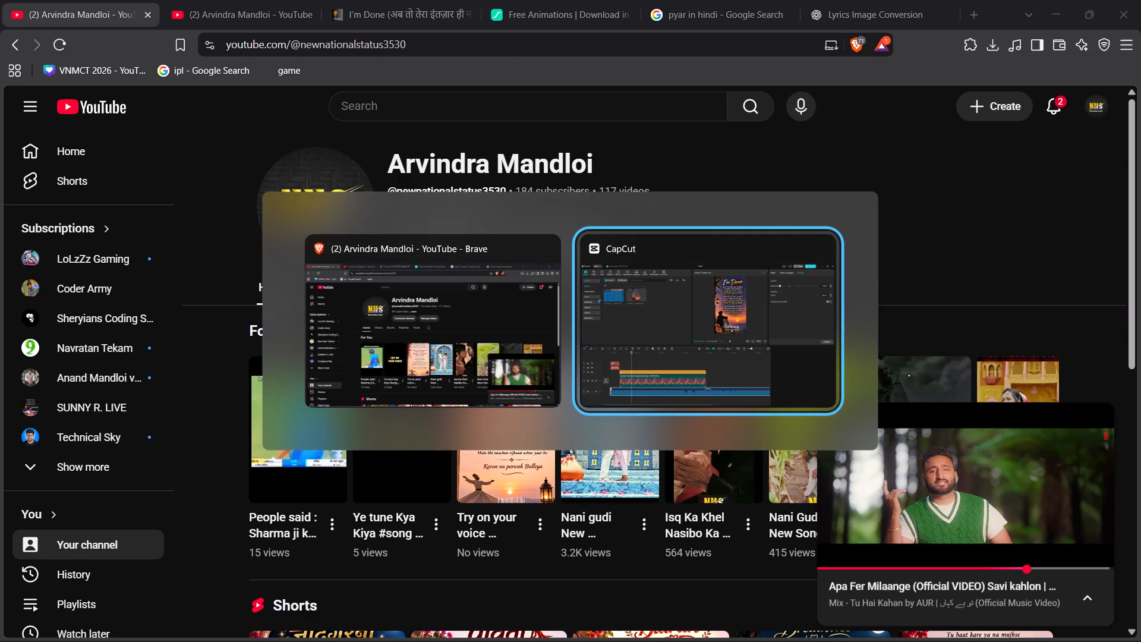
Switch back to CapCut and preview the timeline's audio and poster from 00:00:30:25.
{"action": "key", "text": "space"}
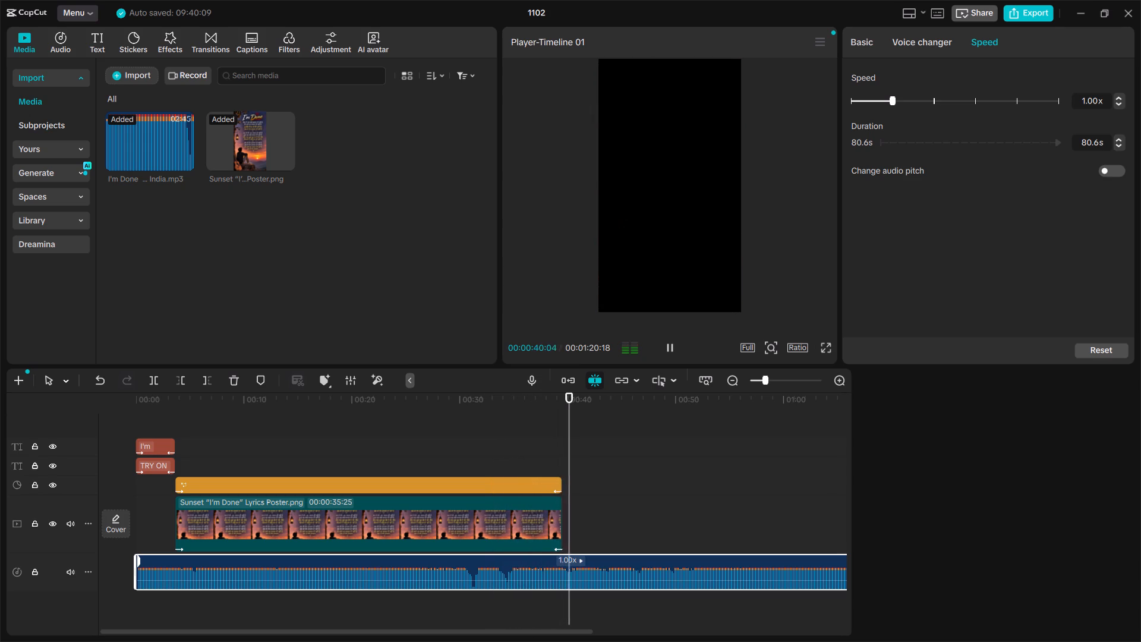
{"action": "left_click", "coordinate": [469, 445]}
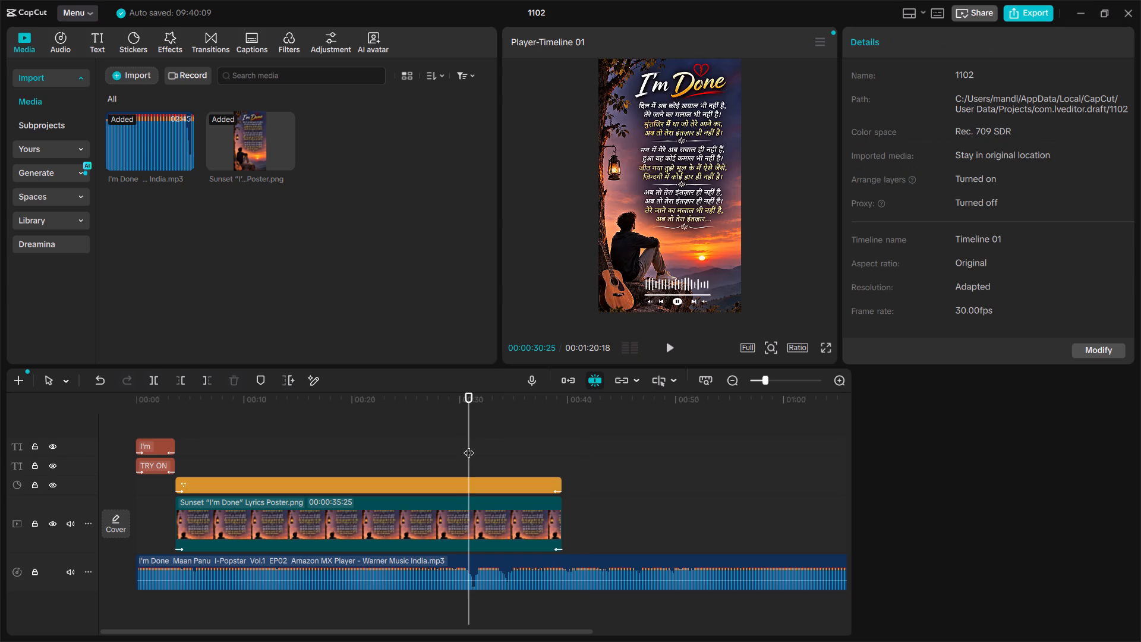
{"action": "key", "text": "space"}
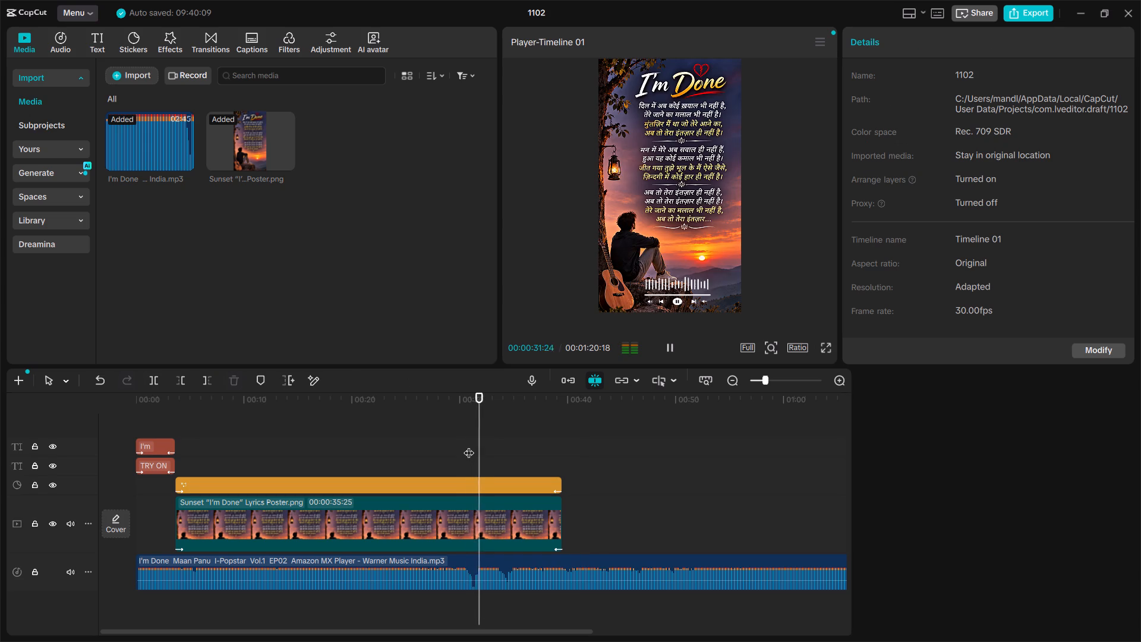
Import the I'm Done — Hindi Sunset Lyric Poster image from the pic folder and preview it.
{"action": "left_click", "coordinate": [144, 73]}
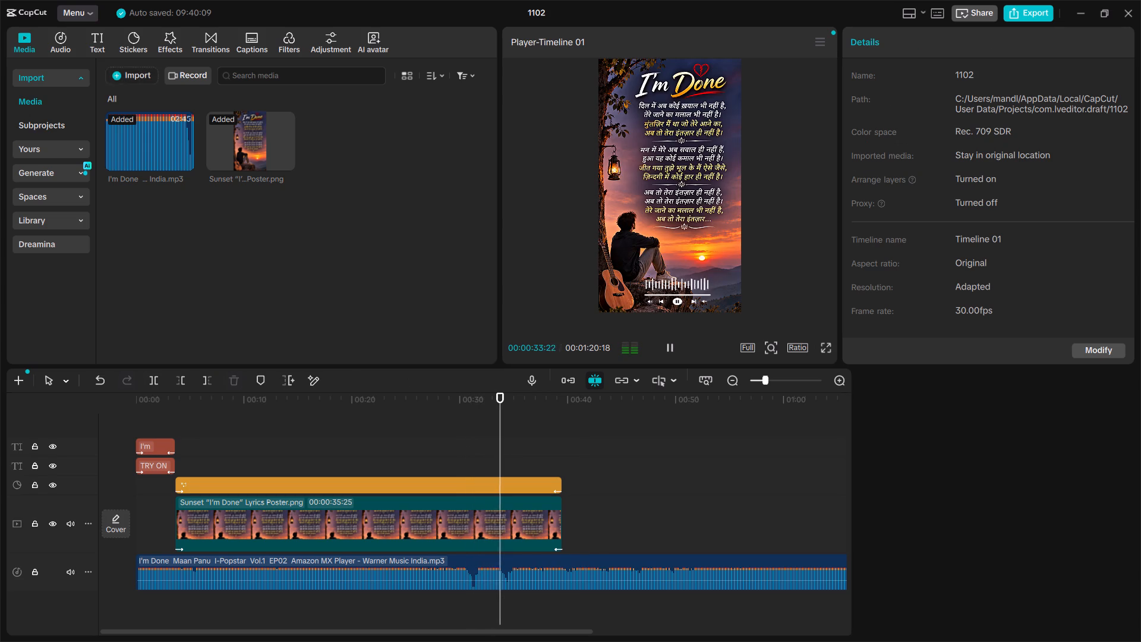
{"action": "left_click", "coordinate": [171, 110]}
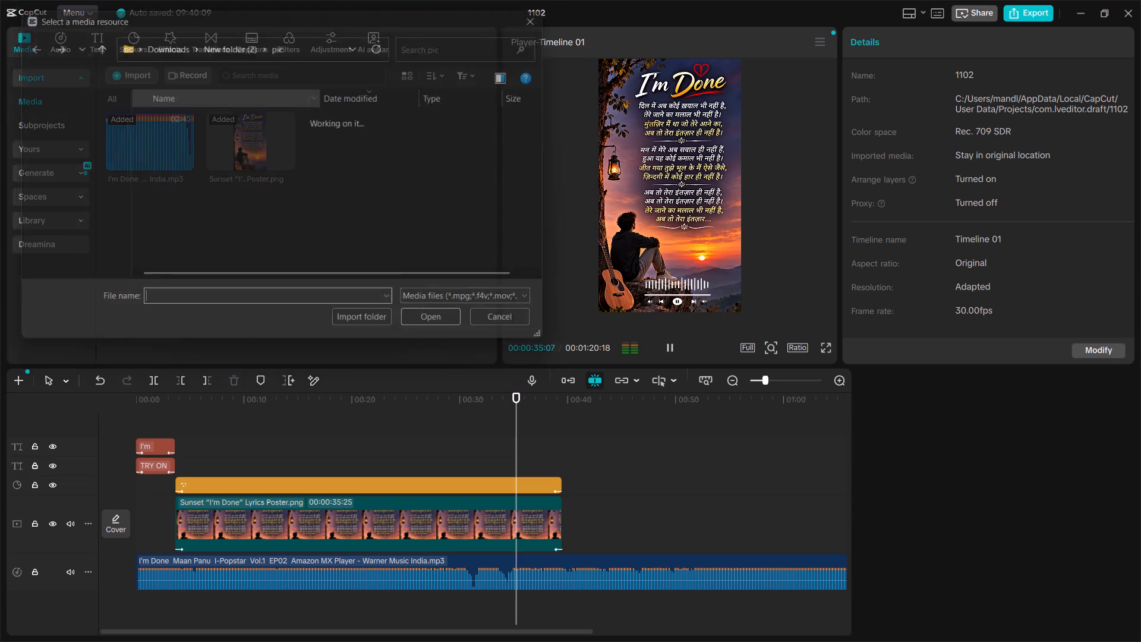
{"action": "double_click", "coordinate": [181, 134]}
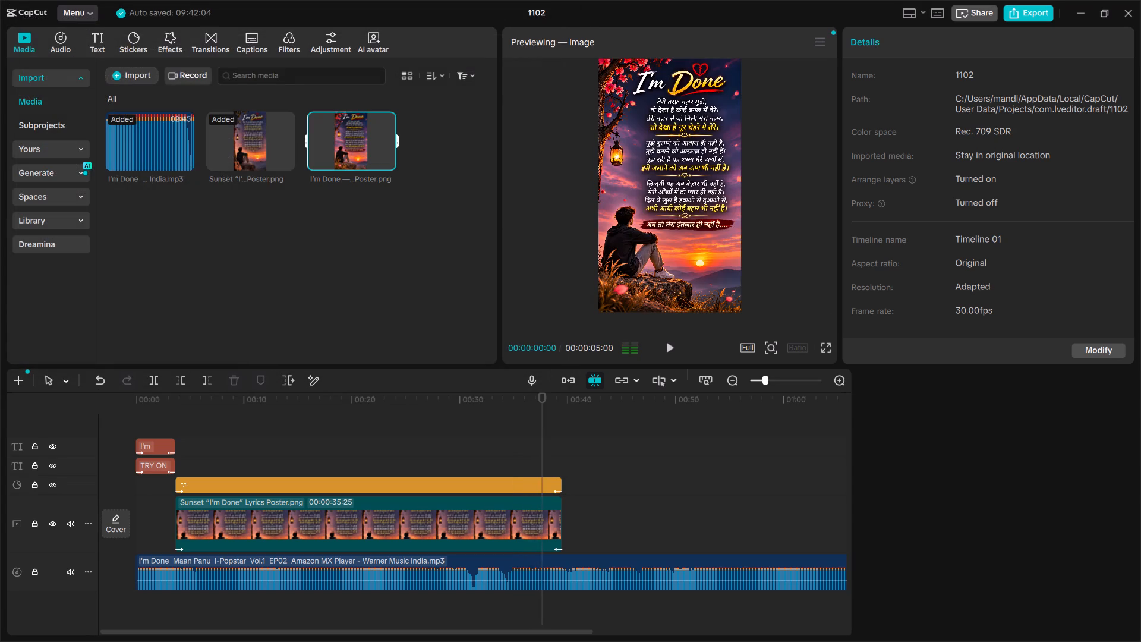
{"action": "key", "text": "space"}
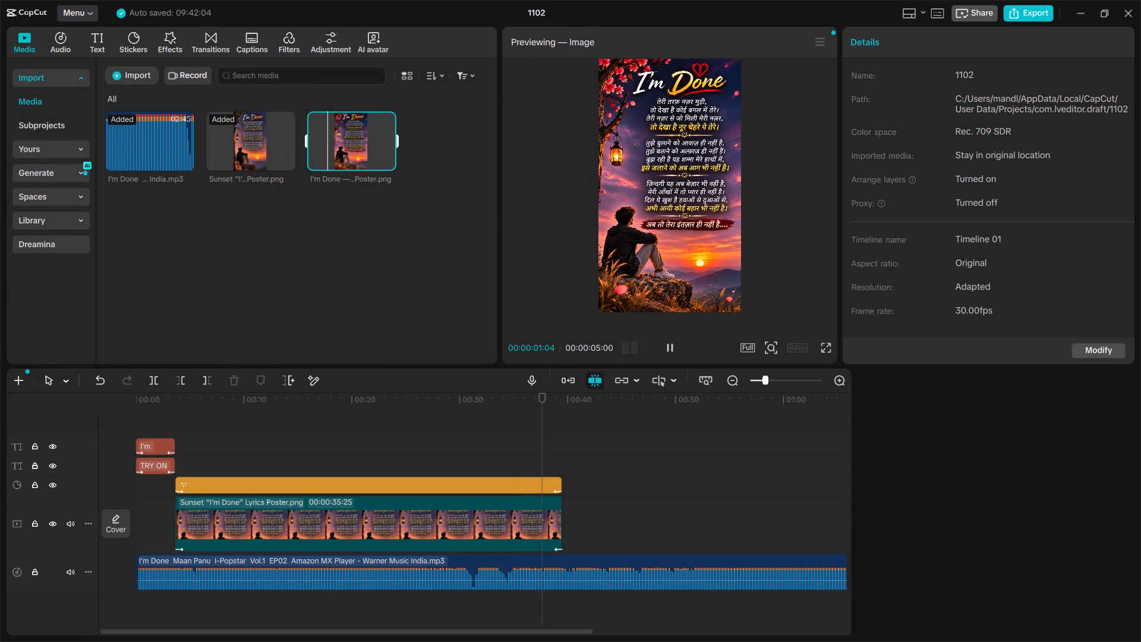
{"action": "left_click", "coordinate": [452, 409]}
{"action": "key", "text": "space"}
{"action": "left_click_drag", "start_coordinate": [453, 410], "coordinate": [456, 435]}
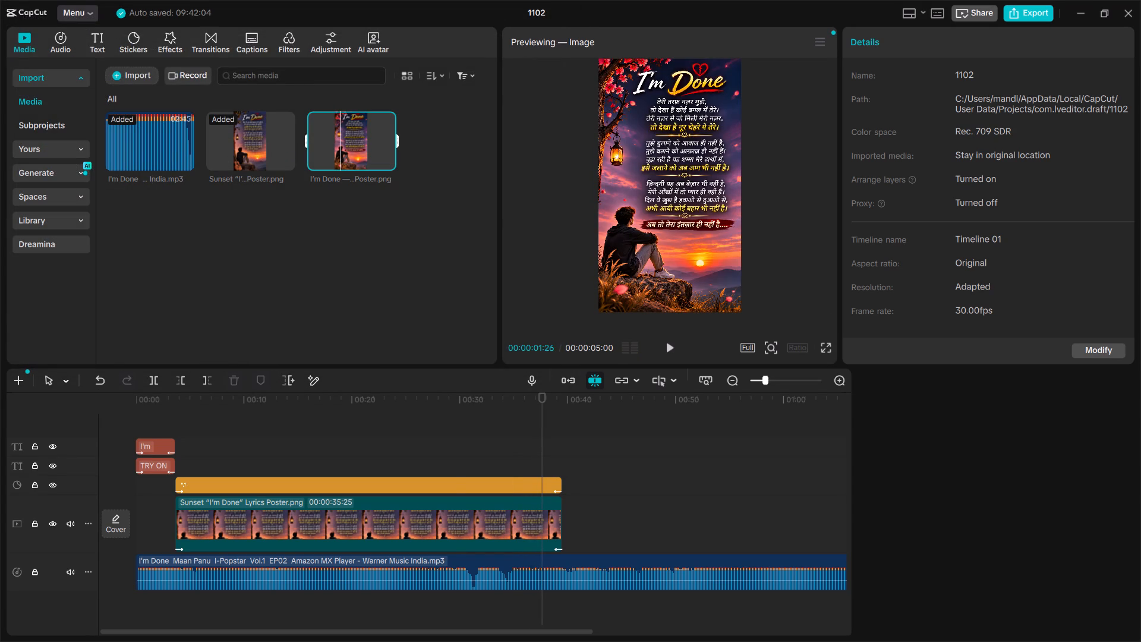
{"action": "left_click_drag", "start_coordinate": [456, 435], "coordinate": [456, 436]}
{"action": "left_click", "coordinate": [456, 436]}
{"action": "key", "text": "space"}
{"action": "left_click_drag", "start_coordinate": [456, 436], "coordinate": [646, 459]}
Replace the Sunset poster clip with the Hindi Sunset Lyric Poster, stretching its start back to the titles' end for a 00:00:40:08 duration.
{"action": "left_click_drag", "start_coordinate": [371, 131], "coordinate": [601, 548]}
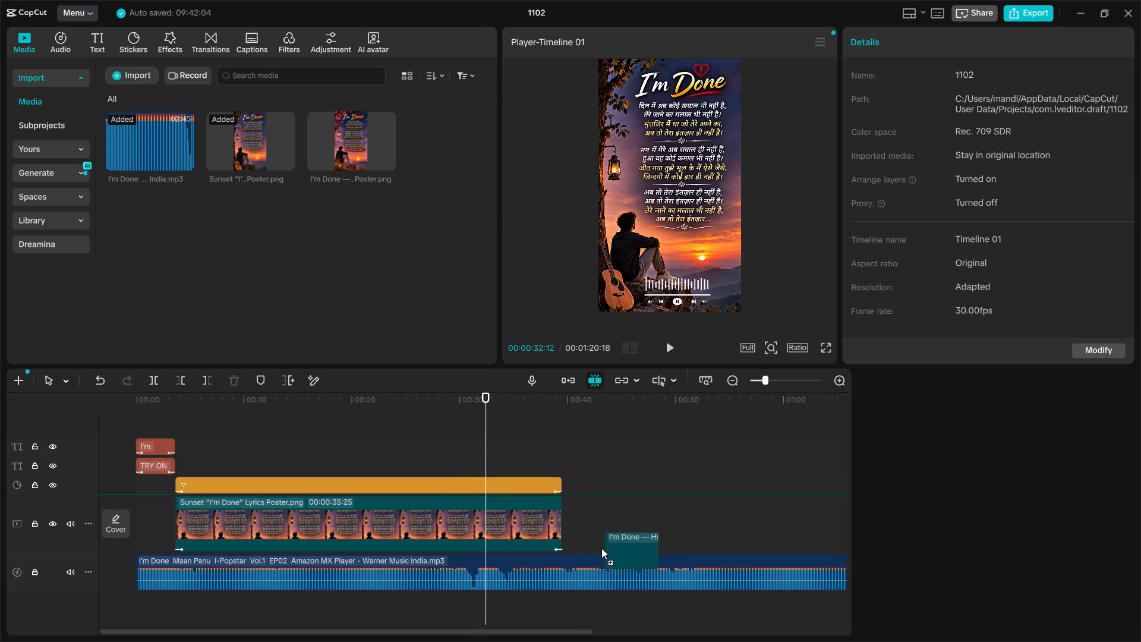
{"action": "left_click_drag", "start_coordinate": [601, 548], "coordinate": [586, 546]}
{"action": "left_click", "coordinate": [548, 534]}
{"action": "key", "text": "Delete"}
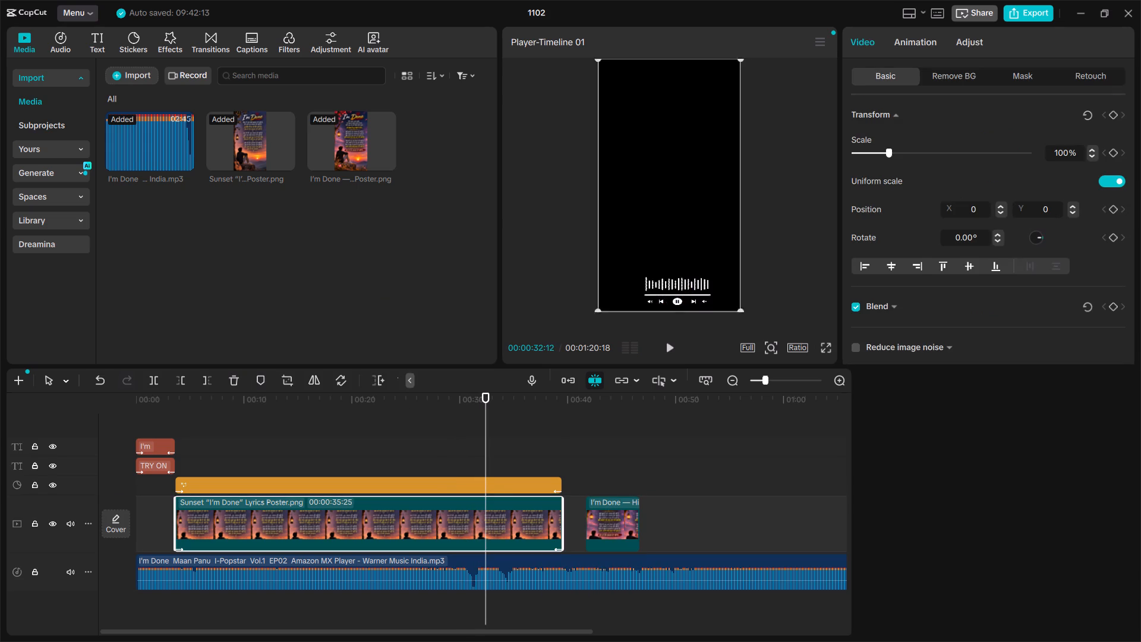
{"action": "left_click_drag", "start_coordinate": [620, 508], "coordinate": [590, 515]}
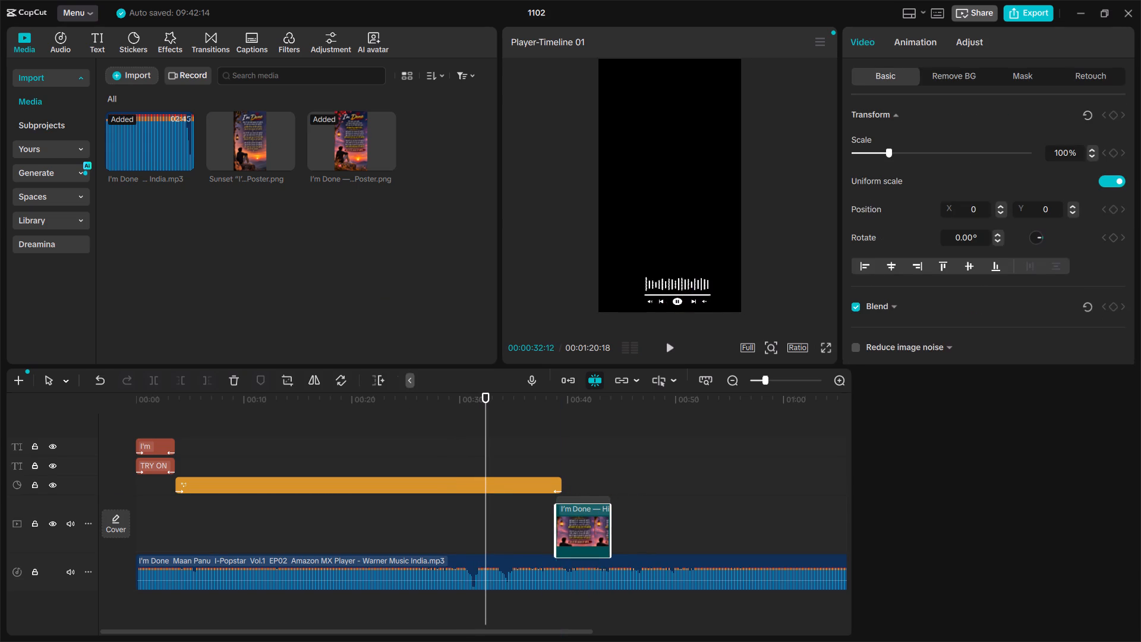
{"action": "left_click_drag", "start_coordinate": [554, 517], "coordinate": [186, 520]}
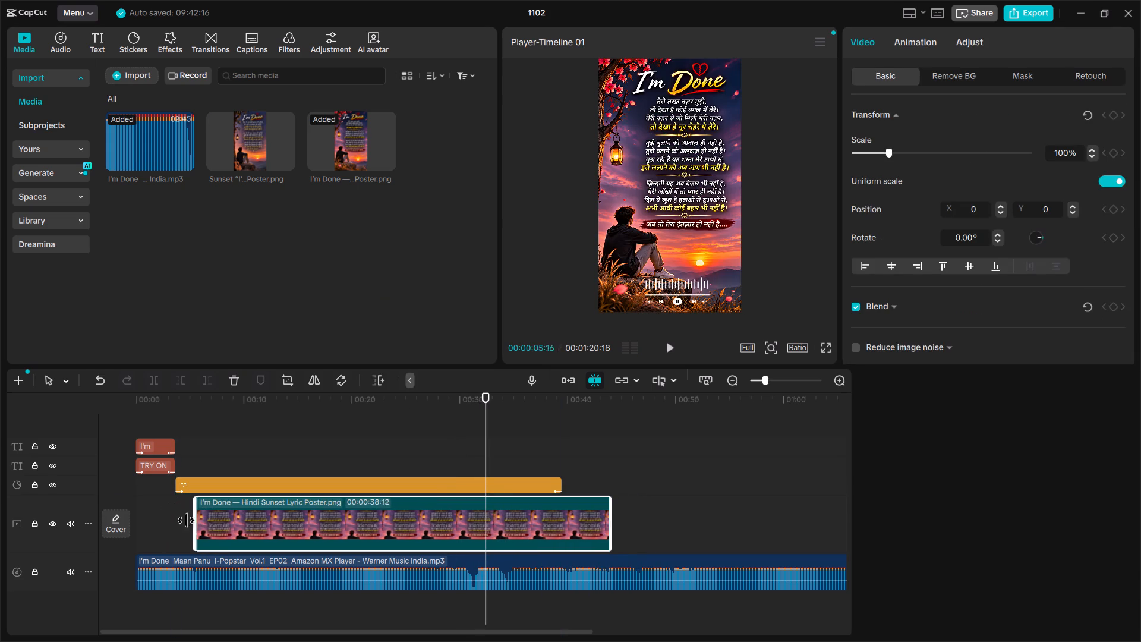
{"action": "left_click_drag", "start_coordinate": [186, 520], "coordinate": [175, 521]}
Play through the song section and extend the new poster's end to 00:00:58:13, for a 00:00:54:23 duration.
{"action": "key", "text": "space"}
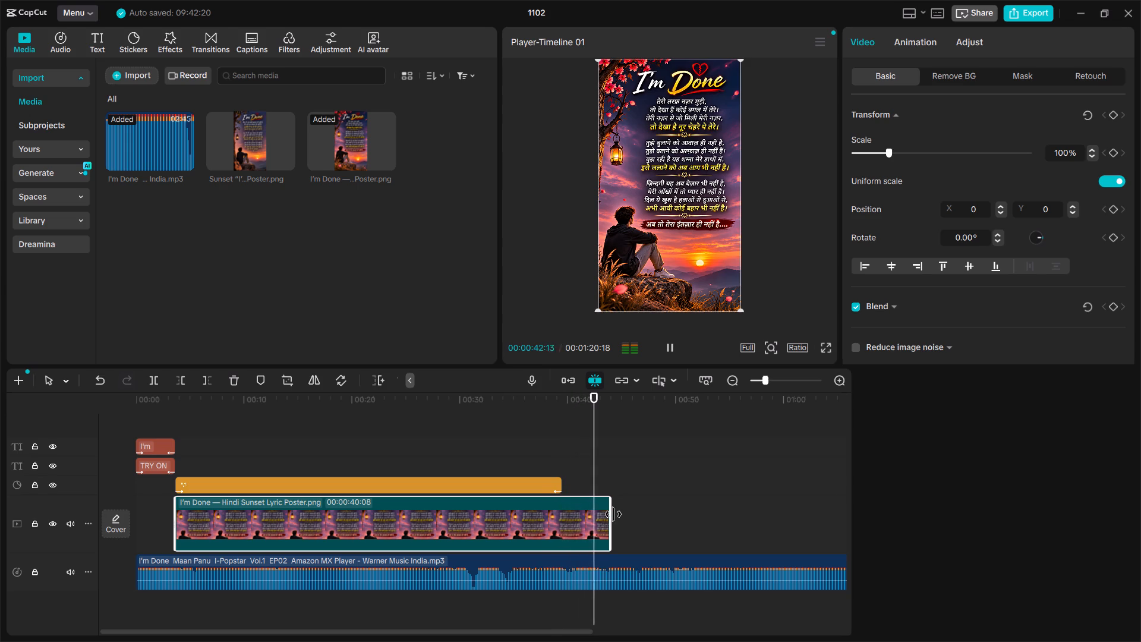
{"action": "left_click_drag", "start_coordinate": [613, 514], "coordinate": [730, 539]}
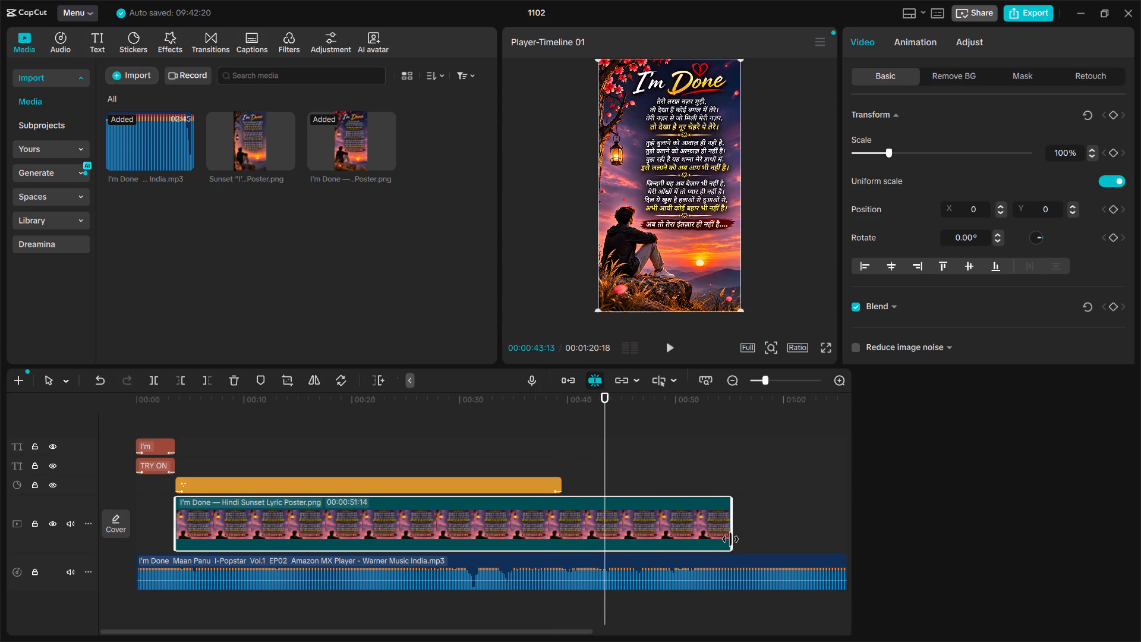
{"action": "key", "text": "space"}
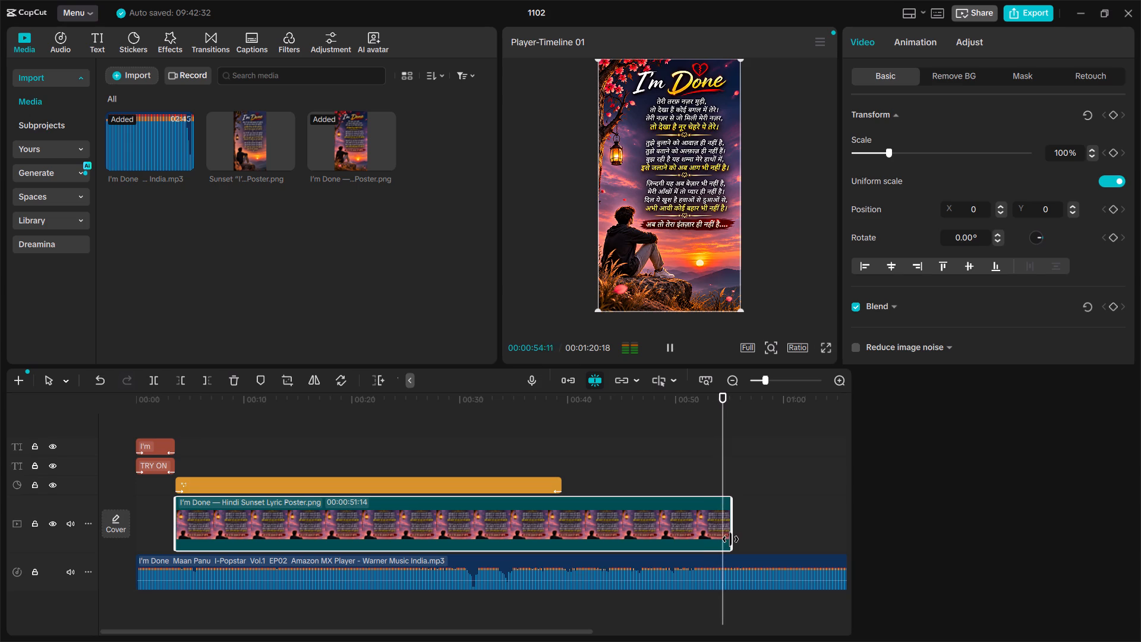
{"action": "left_click", "coordinate": [730, 539]}
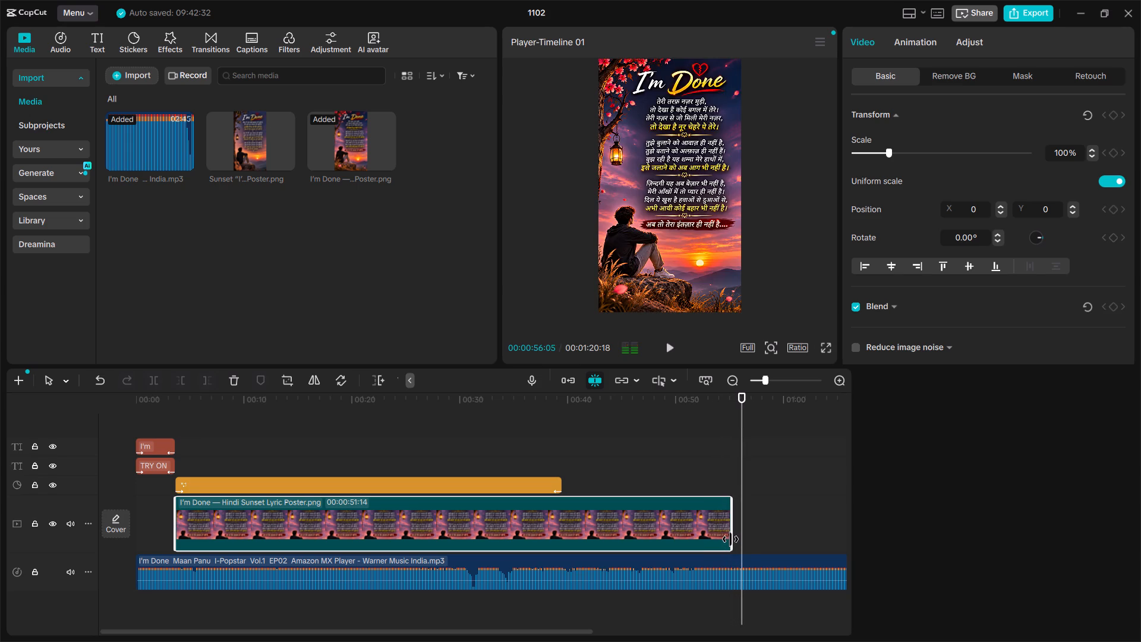
{"action": "key", "text": "space"}
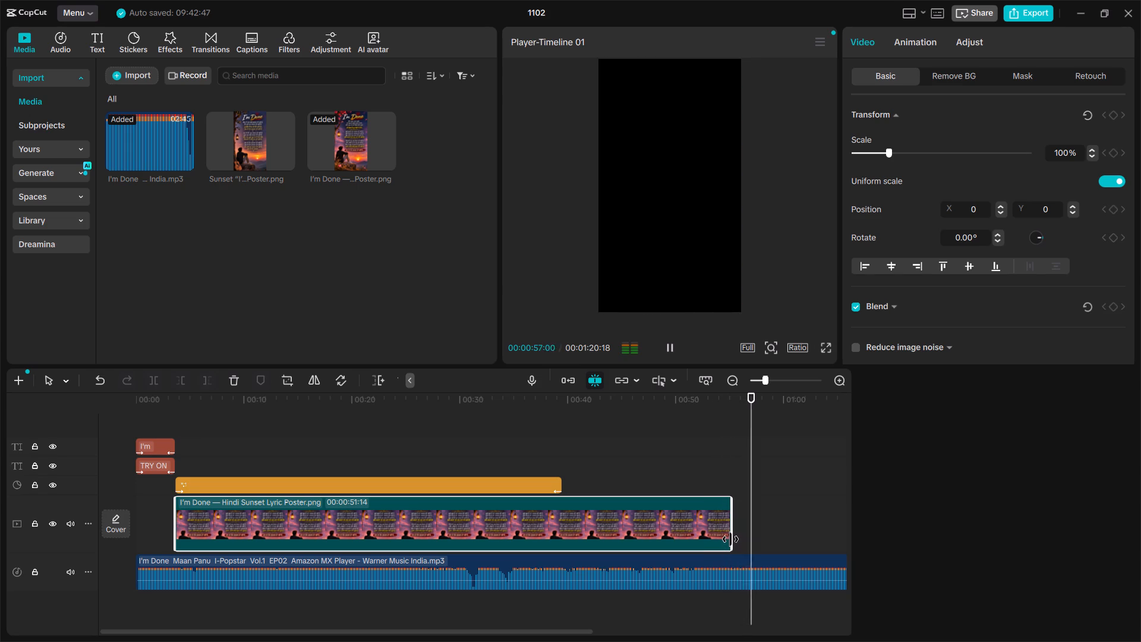
{"action": "key", "text": "space"}
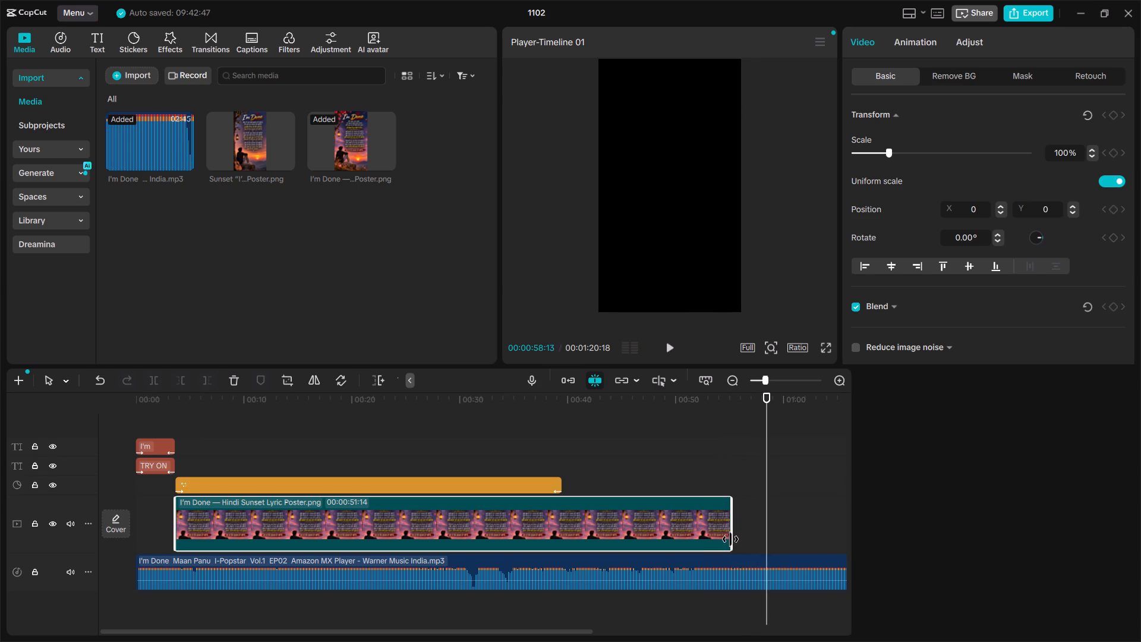
{"action": "left_click_drag", "start_coordinate": [732, 535], "coordinate": [763, 539]}
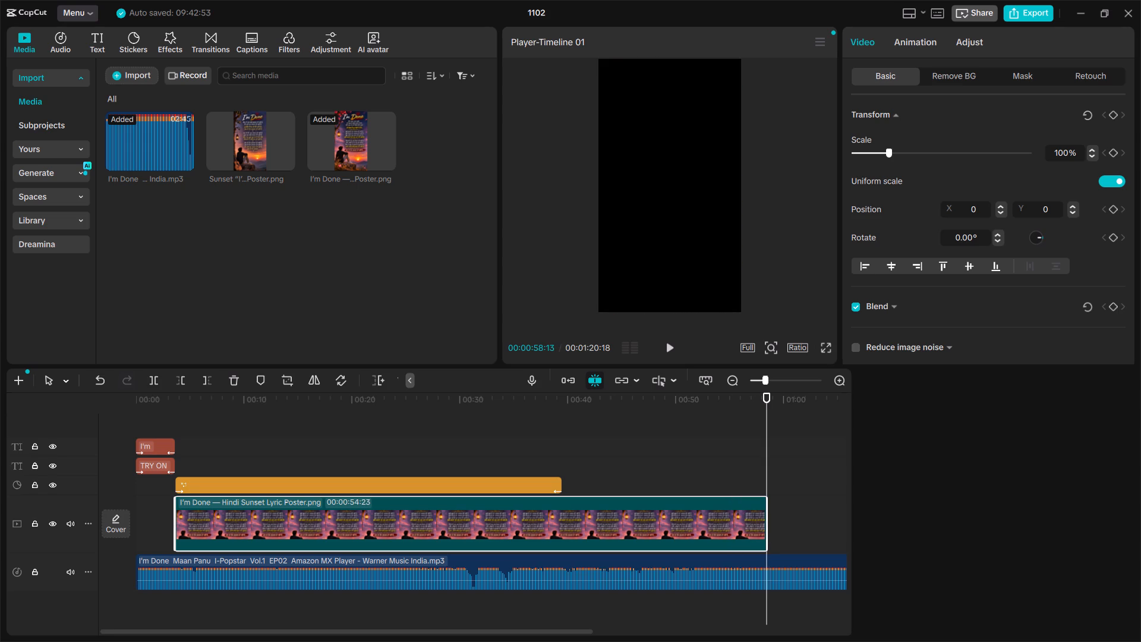
Extend the audio-player sticker's end to match the end of the new poster clip.
{"action": "left_click", "coordinate": [513, 483]}
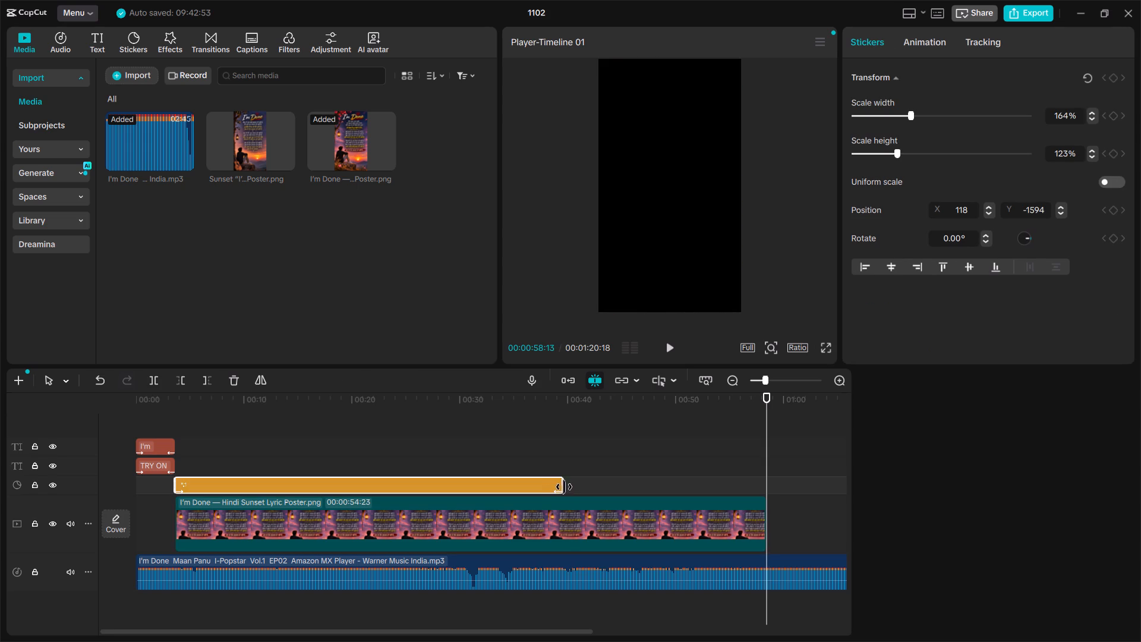
{"action": "left_click_drag", "start_coordinate": [565, 487], "coordinate": [764, 506]}
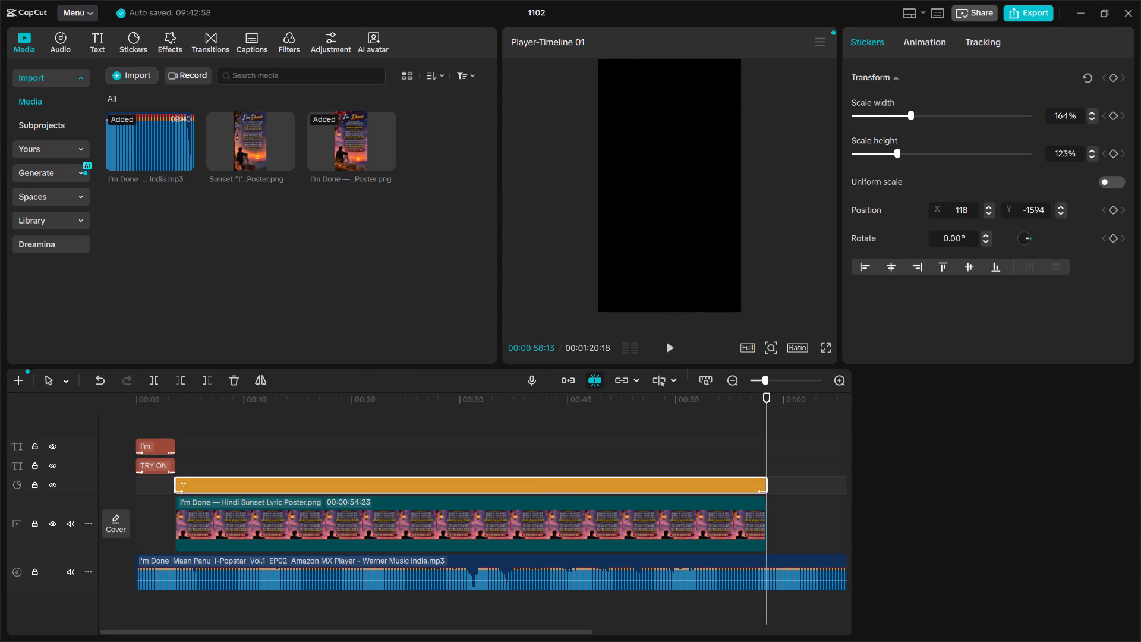
Apply the Fade Out and Fade In animations to the new poster clip, and check the frame at 00:00:28:06.
{"action": "left_click", "coordinate": [667, 542]}
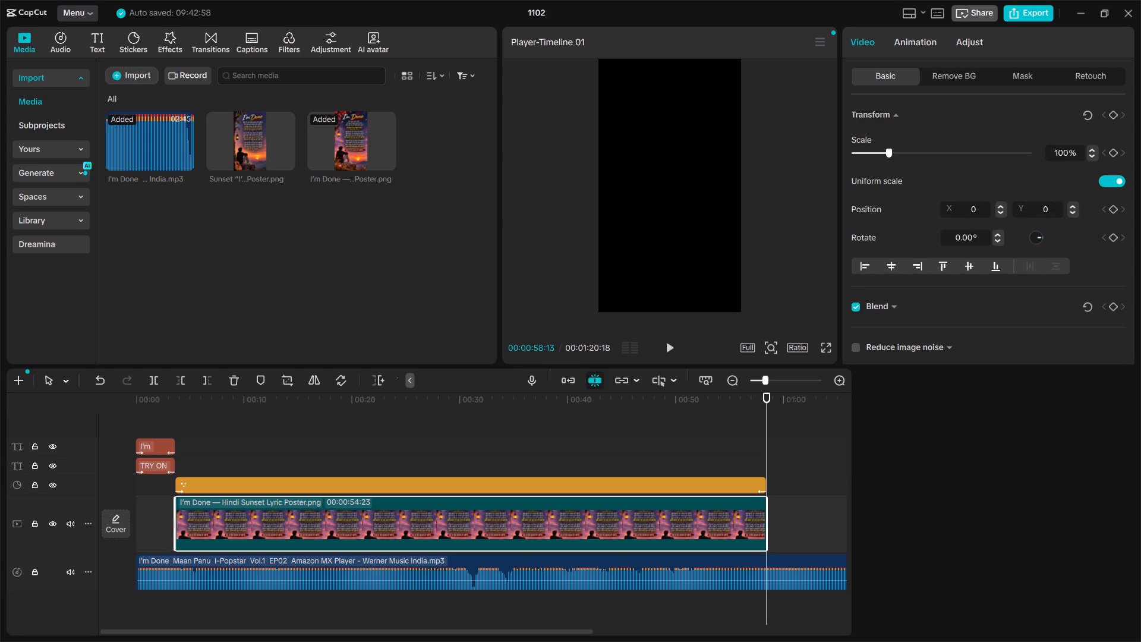
{"action": "left_click", "coordinate": [917, 40]}
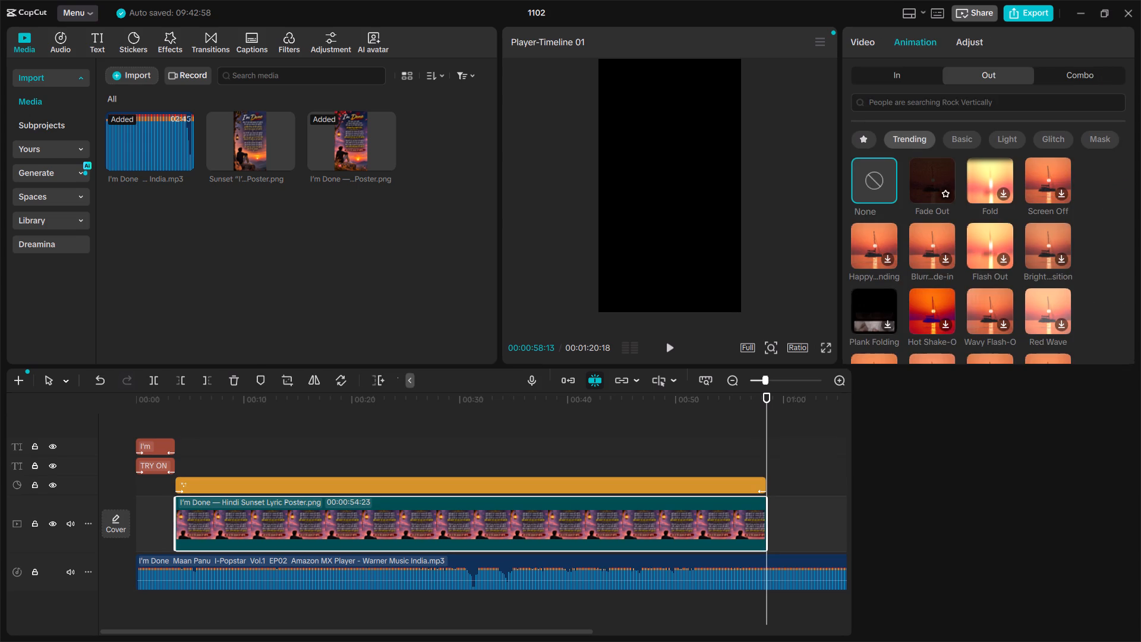
{"action": "left_click", "coordinate": [926, 191]}
{"action": "left_click", "coordinate": [888, 80]}
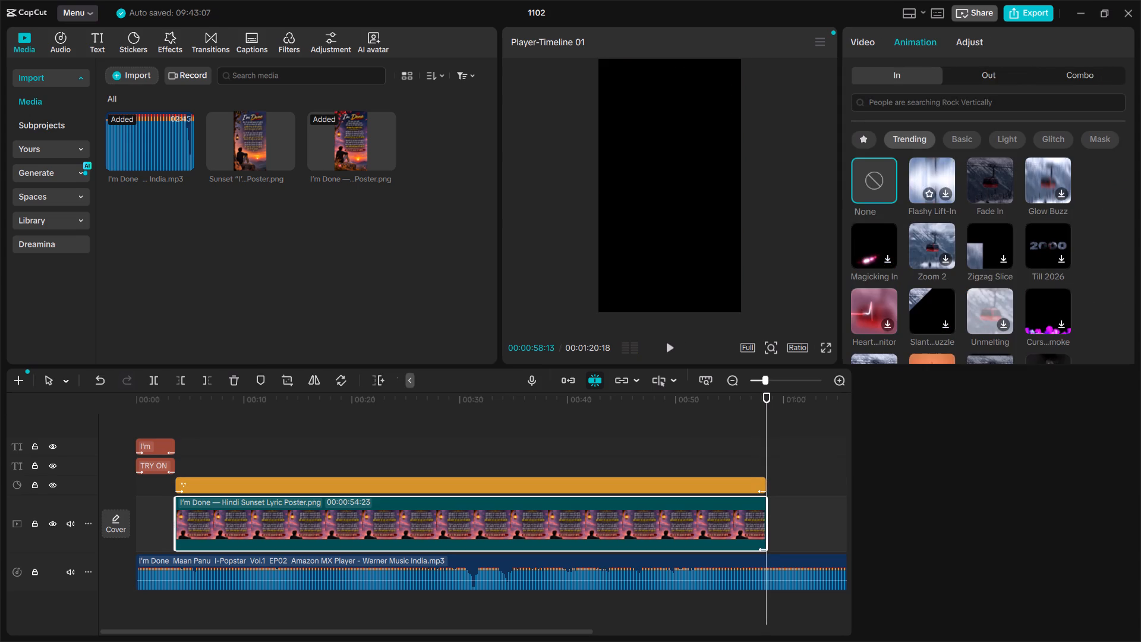
{"action": "left_click", "coordinate": [983, 187]}
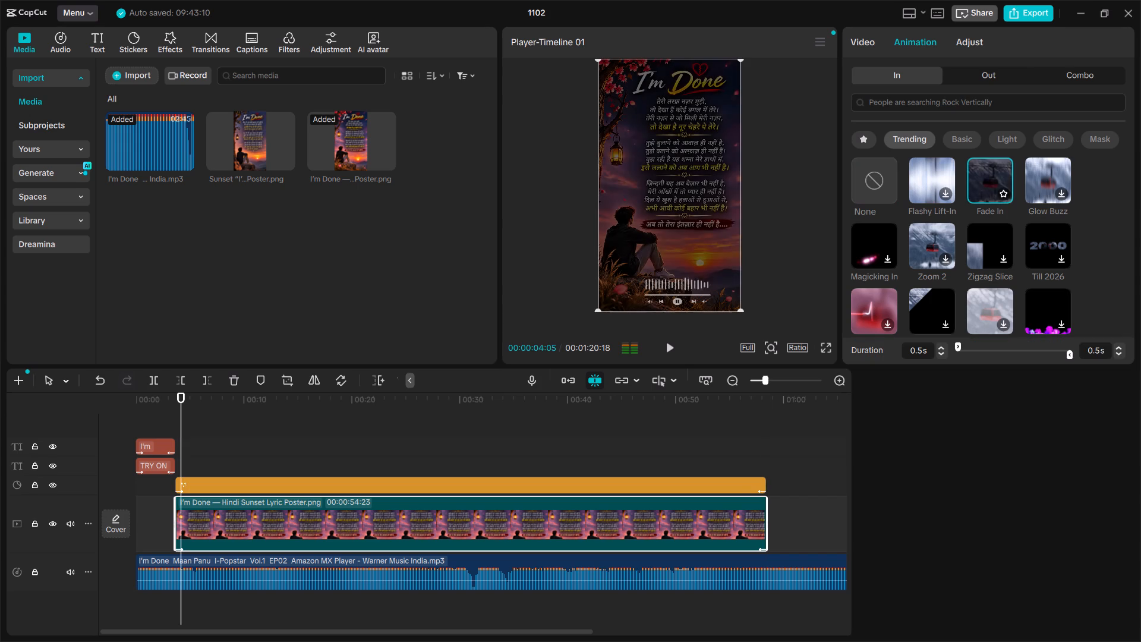
{"action": "left_click", "coordinate": [440, 426]}
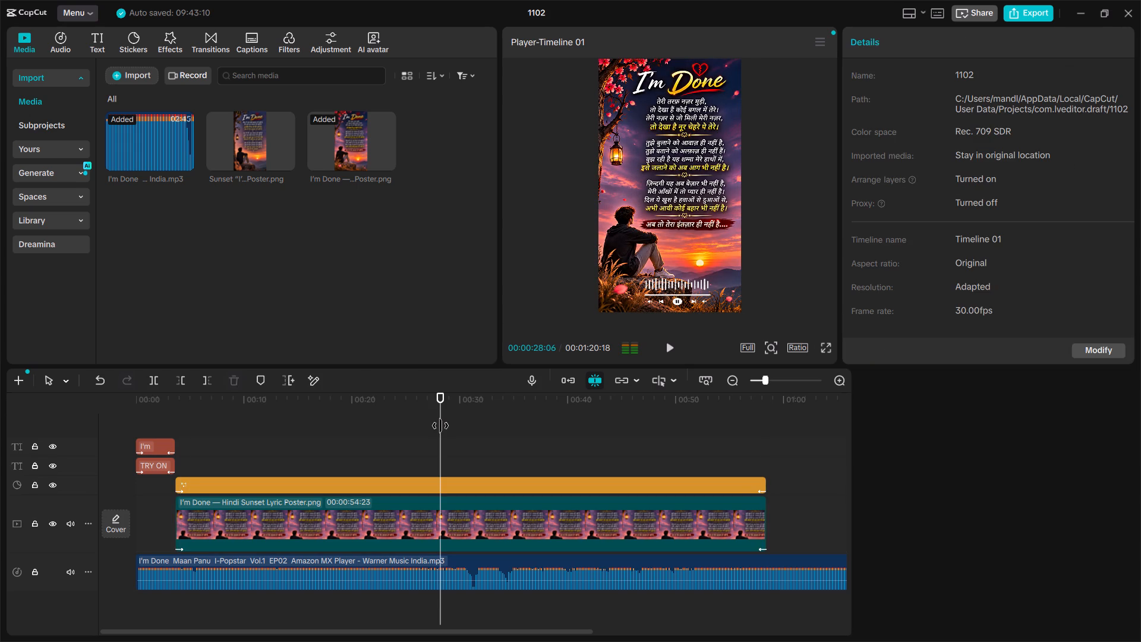
Export the timeline as 1102(5) to D:/New folder (4) in 1080P, H.264, mp4 at 30fps, without sharing it.
{"action": "left_click", "coordinate": [1027, 10]}
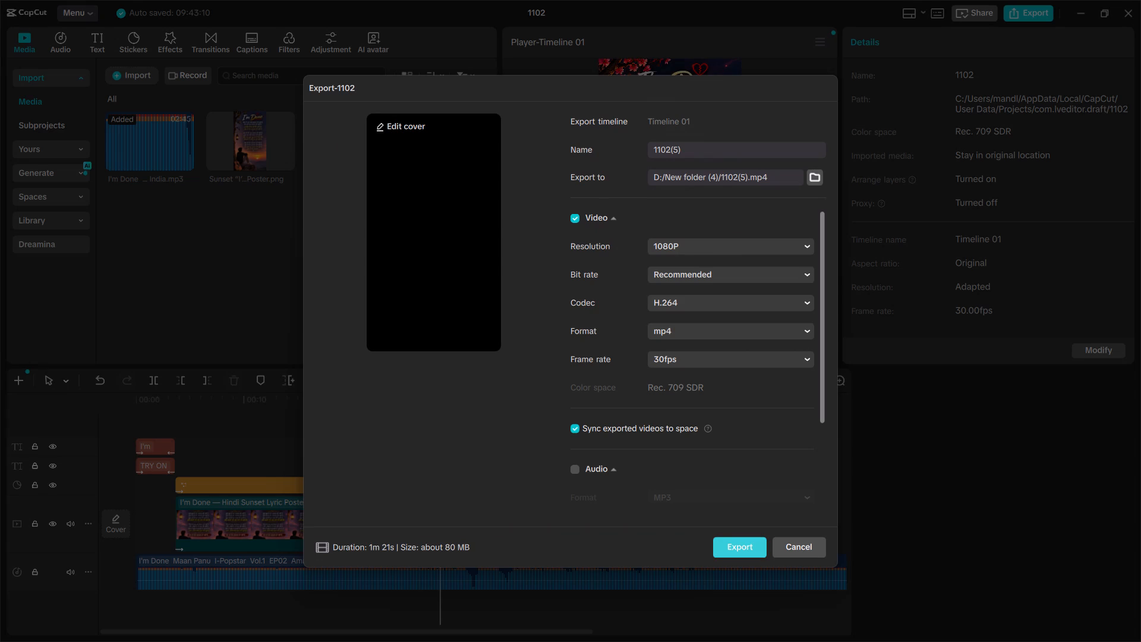
{"action": "left_click", "coordinate": [242, 232]}
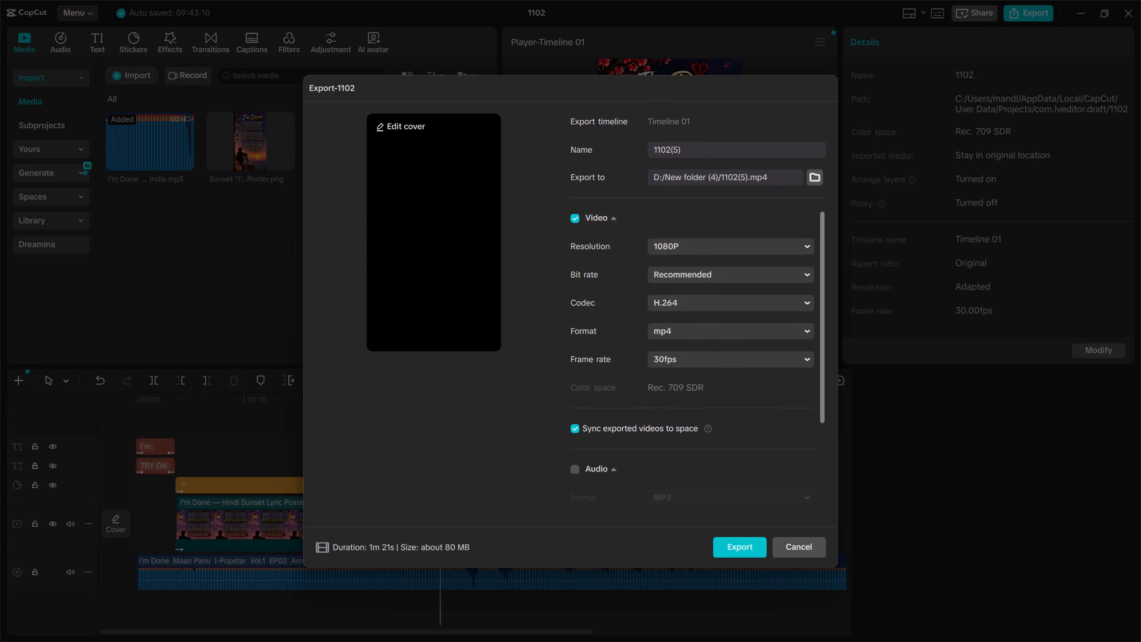
{"action": "left_click", "coordinate": [748, 543]}
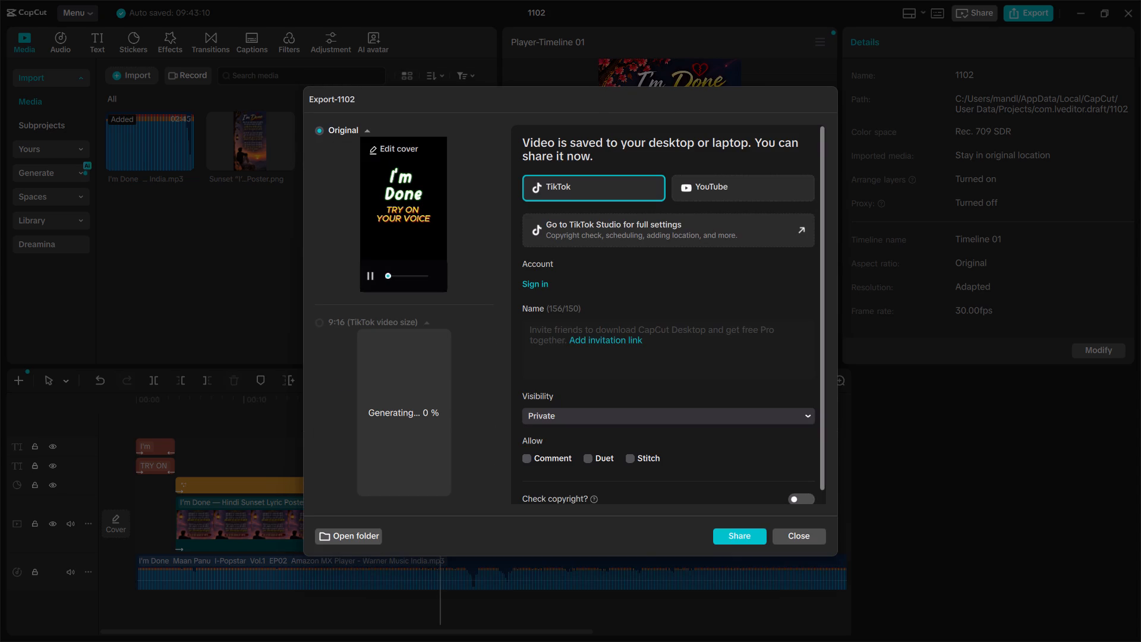
{"action": "left_click", "coordinate": [803, 538]}
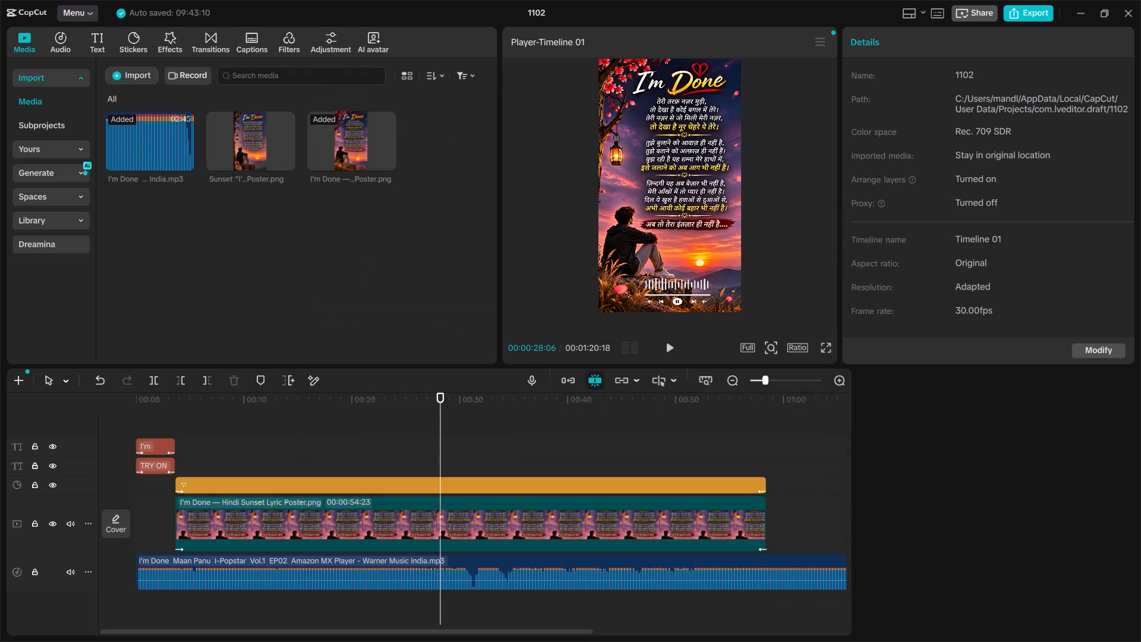
Close project 1102 and quit CapCut despite the task in progress.
{"action": "left_click", "coordinate": [1133, 7]}
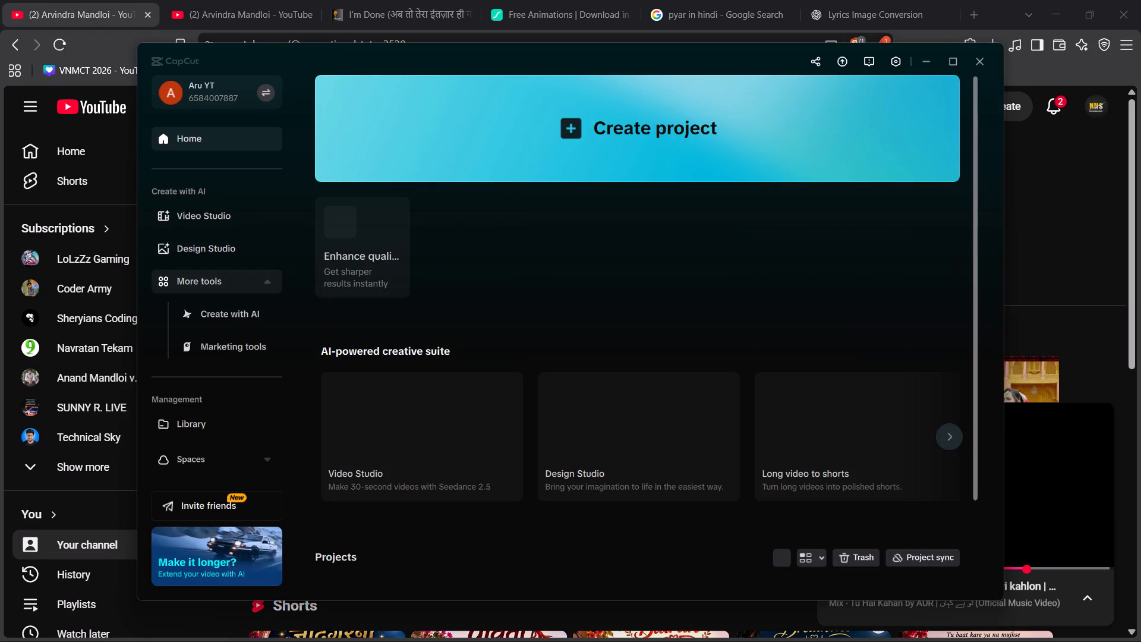
{"action": "left_click", "coordinate": [977, 64]}
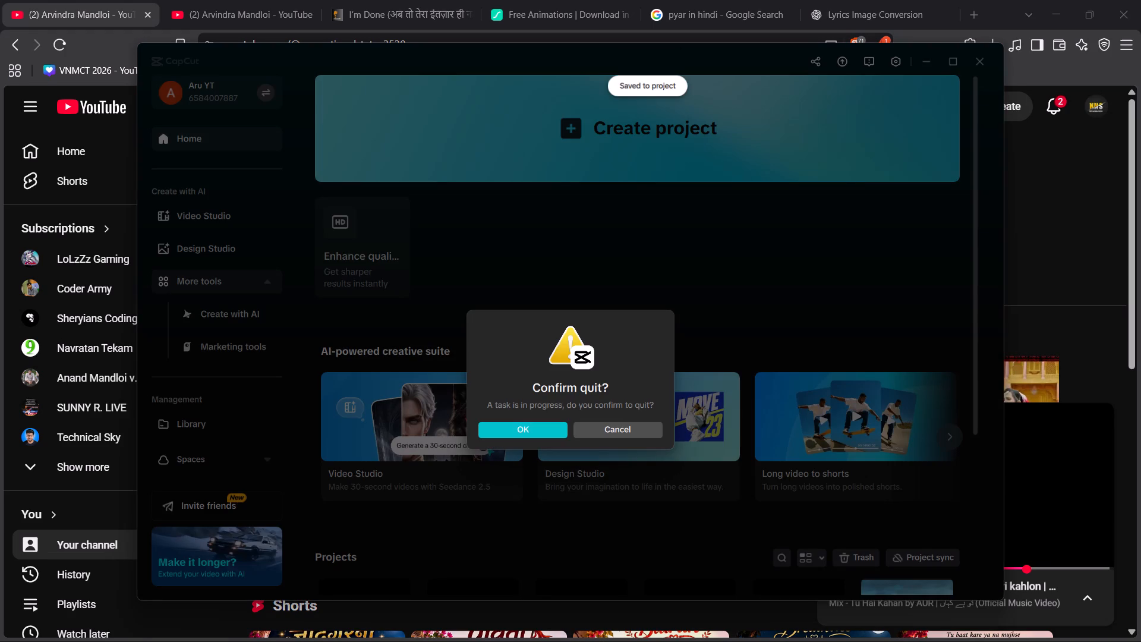
{"action": "left_click", "coordinate": [511, 433]}
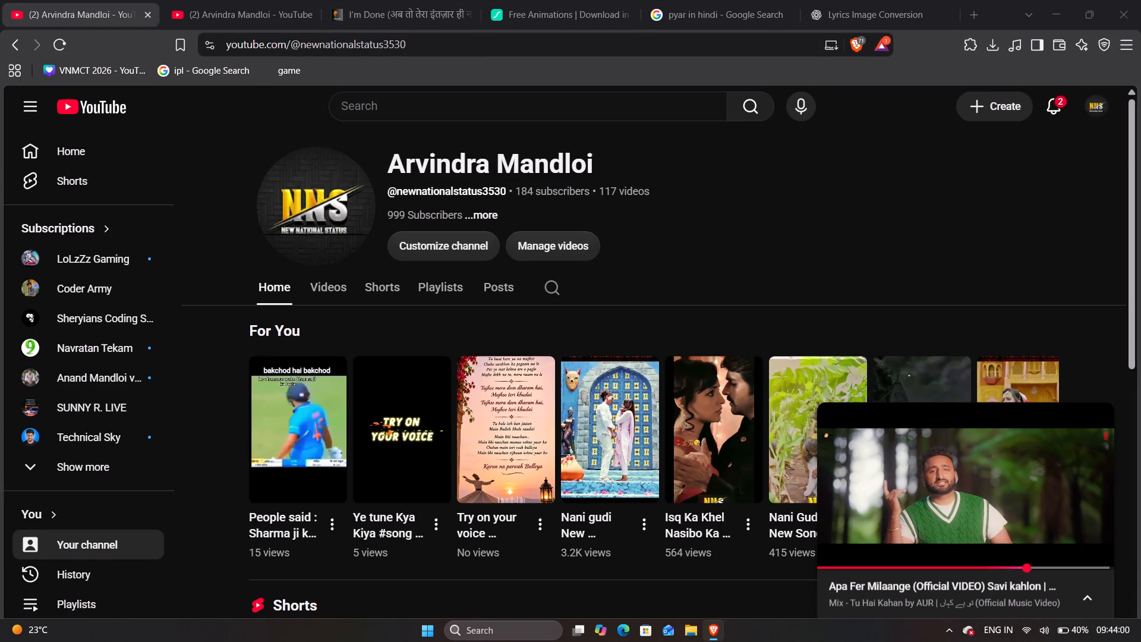
Dismiss the YouTube mini-player and close the Brave window with all its tabs.
{"action": "left_click", "coordinate": [1098, 419]}
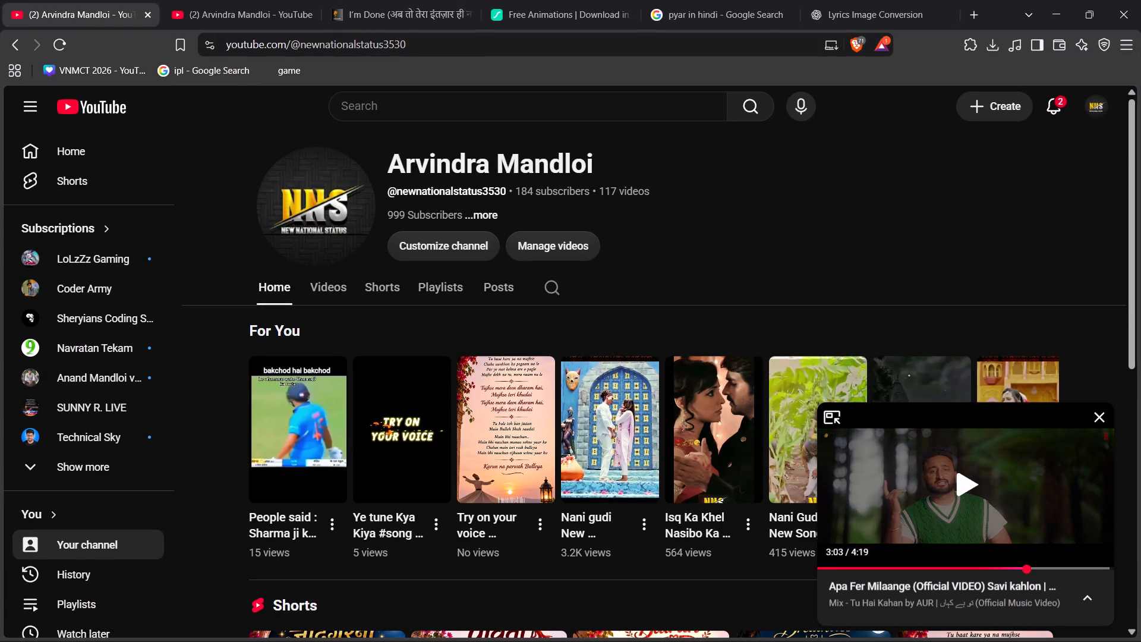
{"action": "key", "text": "space"}
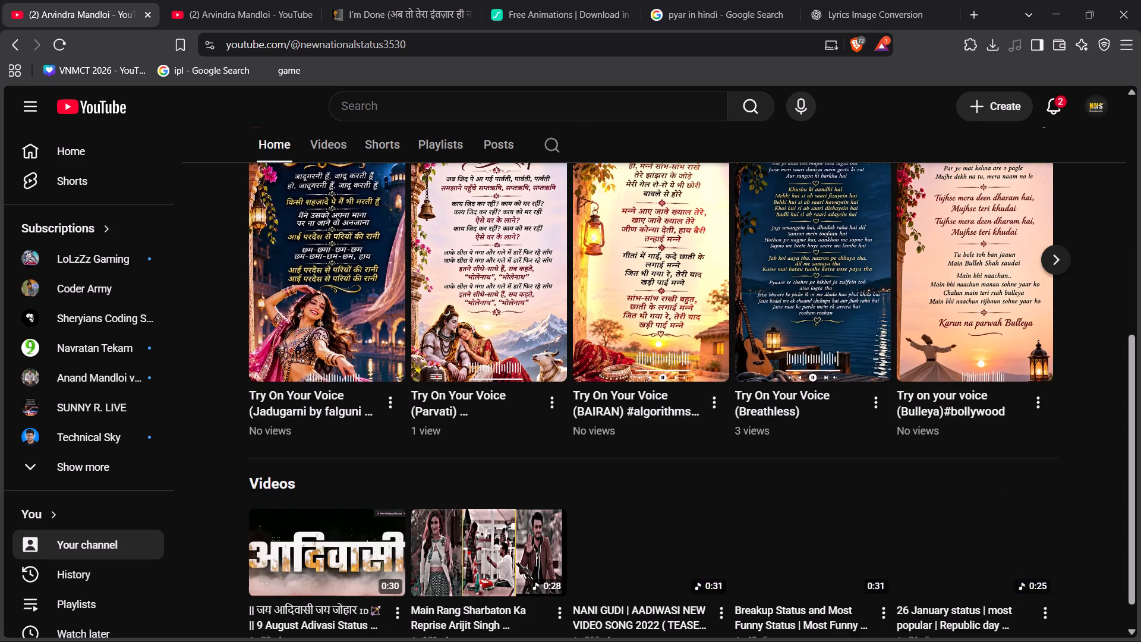
{"action": "key", "text": "space"}
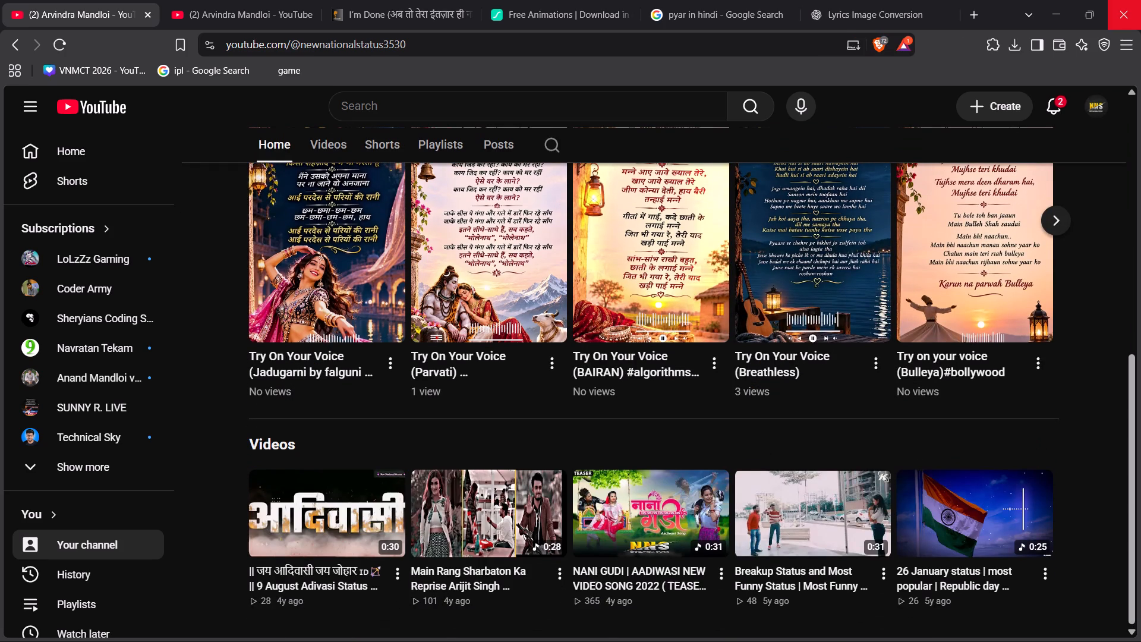
{"action": "left_click", "coordinate": [1118, 11]}
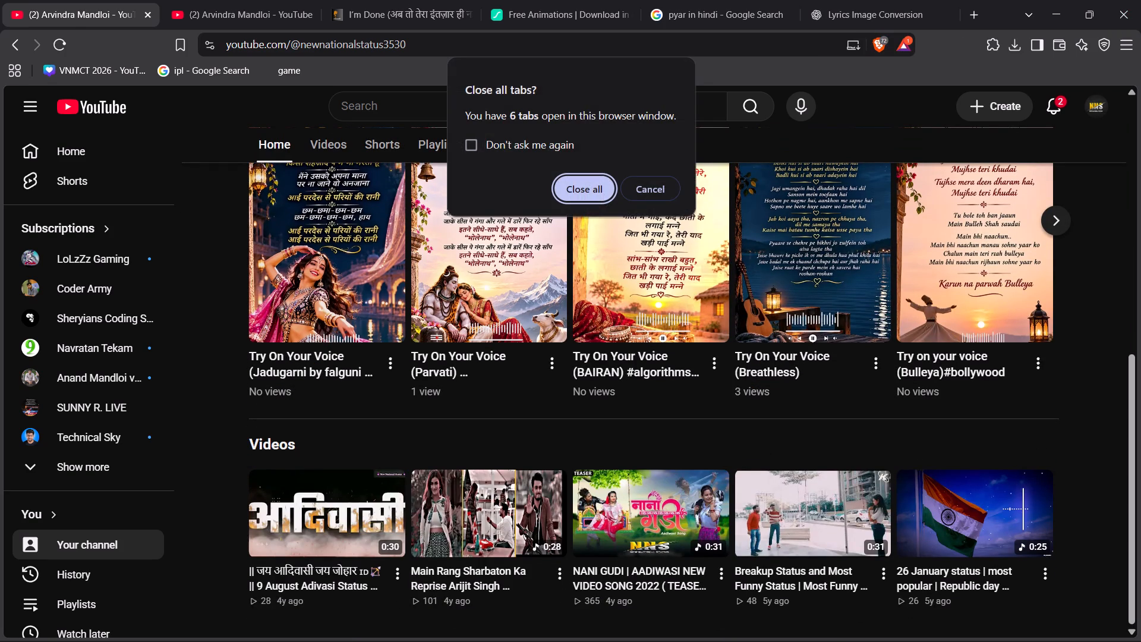
{"action": "left_click", "coordinate": [587, 191]}
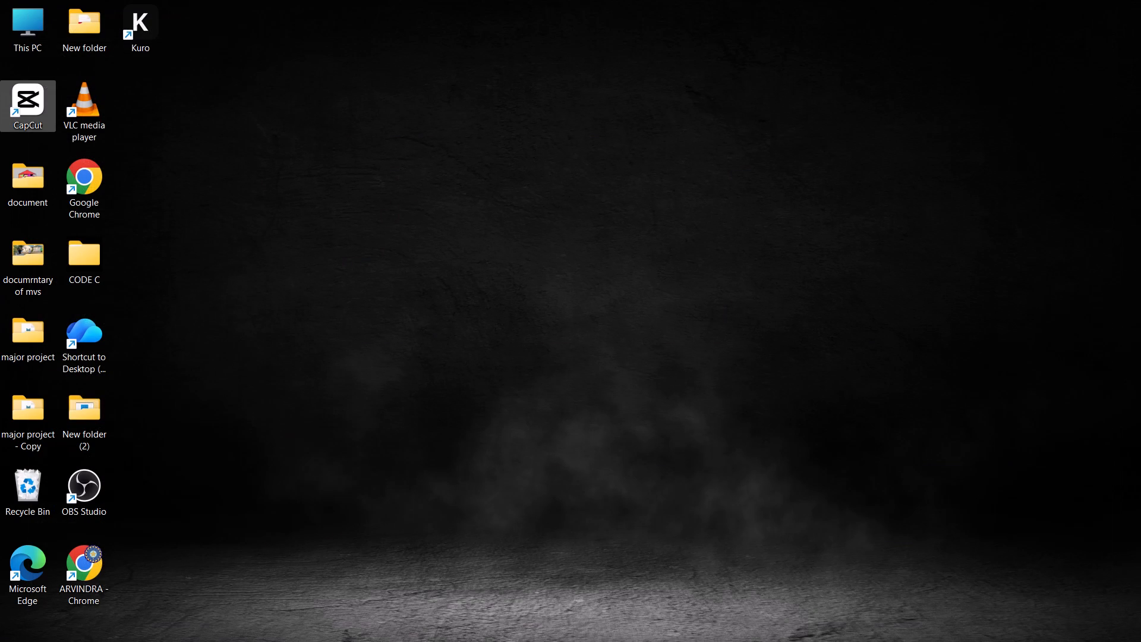
Launch Kuro from the desktop.
{"action": "double_click", "coordinate": [147, 23]}
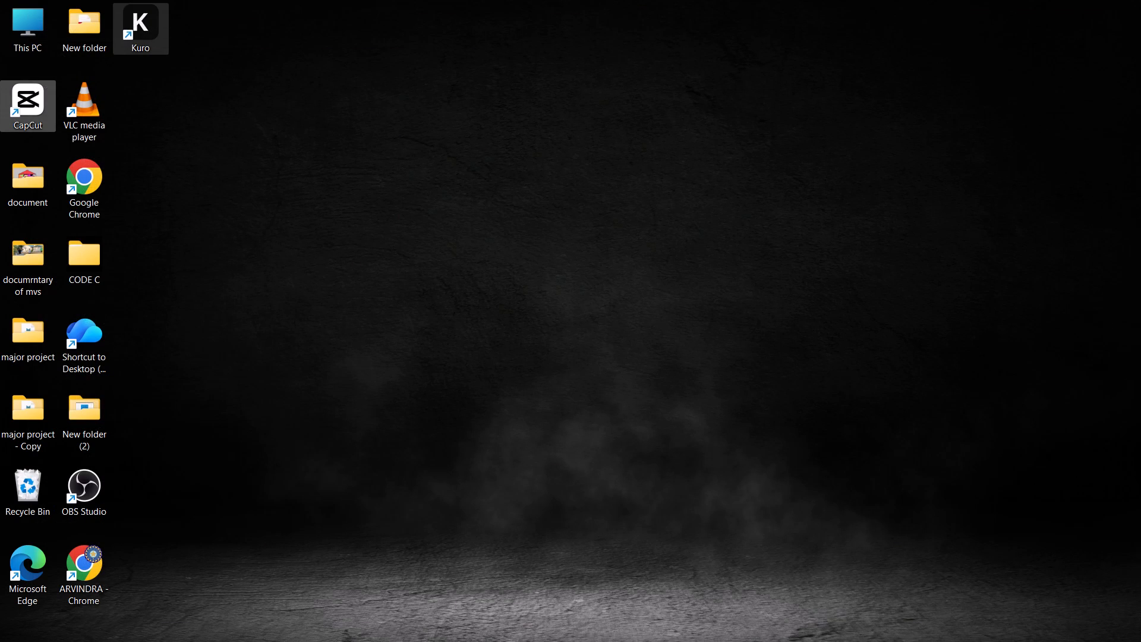
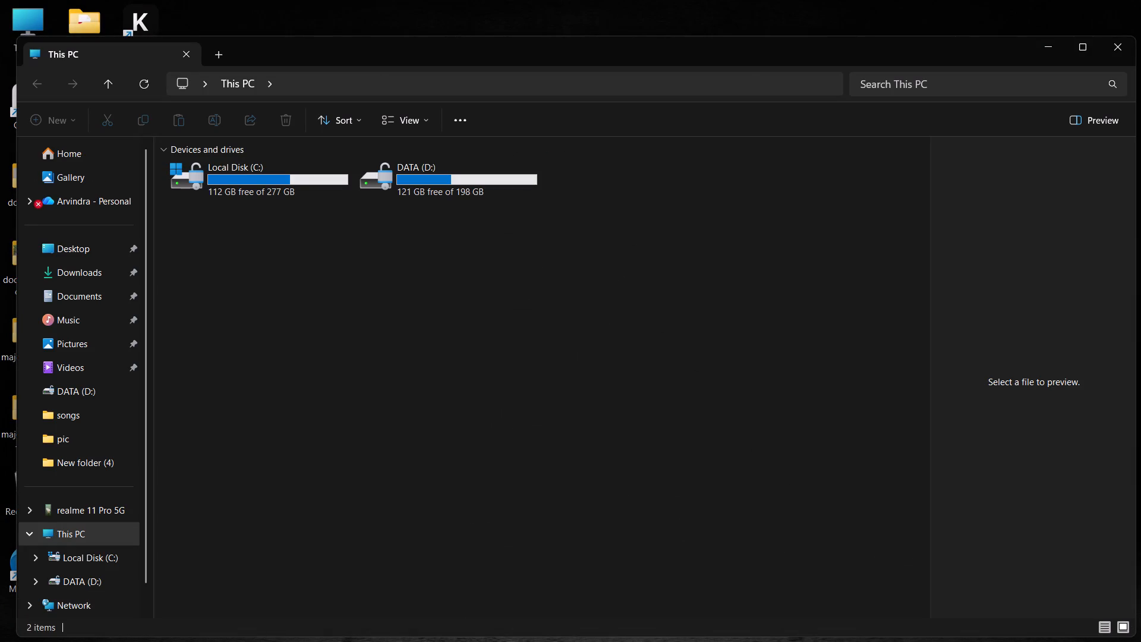
Close the This PC window.
{"action": "left_click", "coordinate": [1117, 52]}
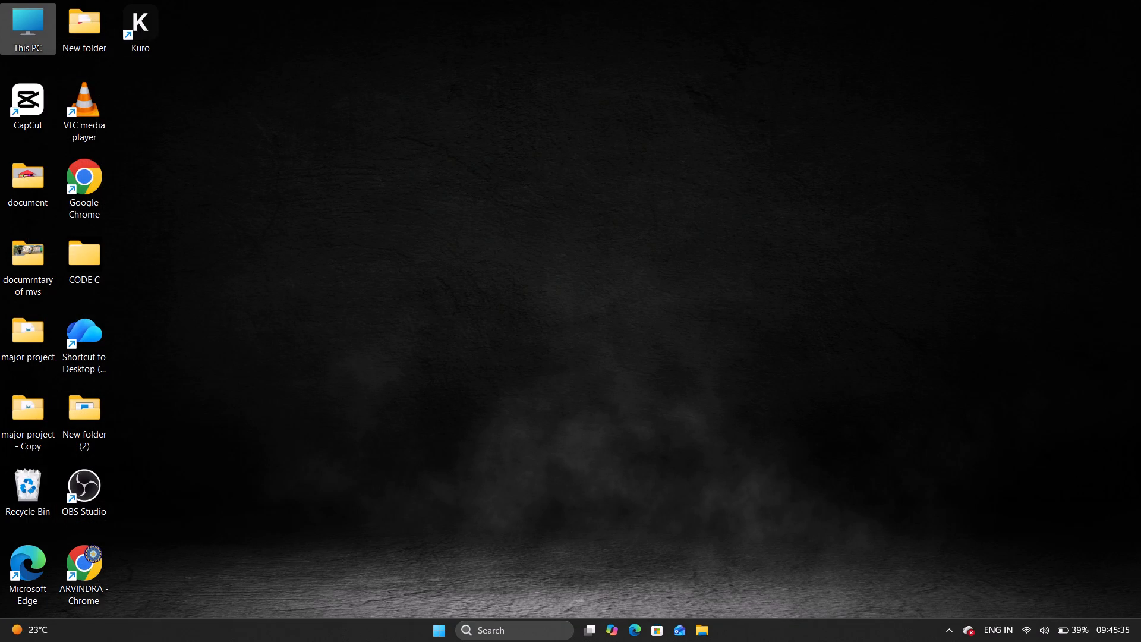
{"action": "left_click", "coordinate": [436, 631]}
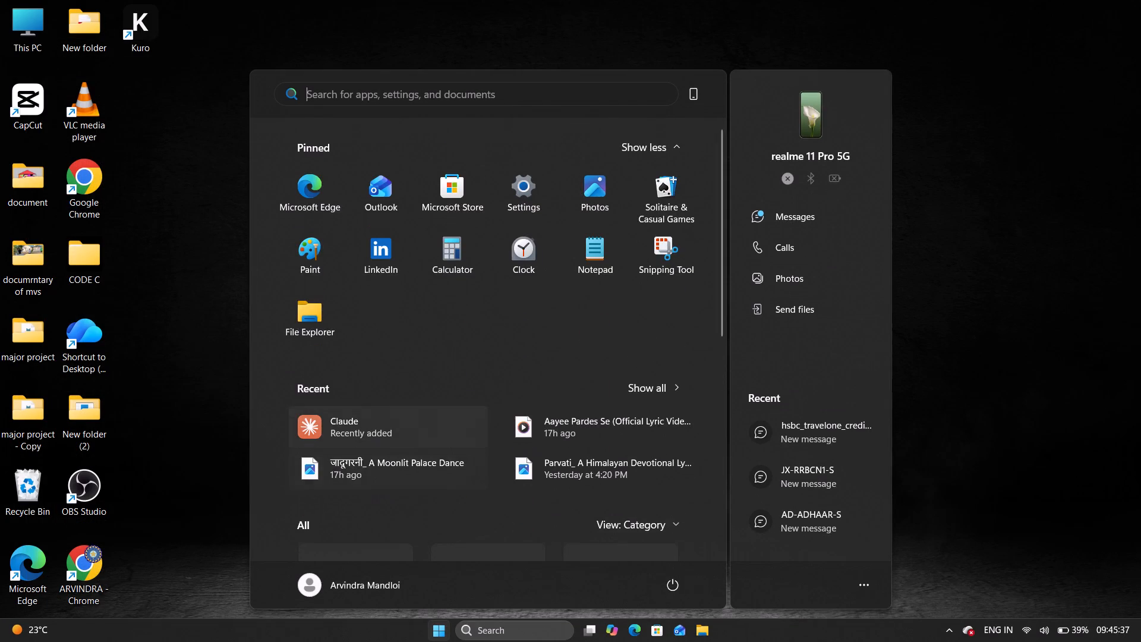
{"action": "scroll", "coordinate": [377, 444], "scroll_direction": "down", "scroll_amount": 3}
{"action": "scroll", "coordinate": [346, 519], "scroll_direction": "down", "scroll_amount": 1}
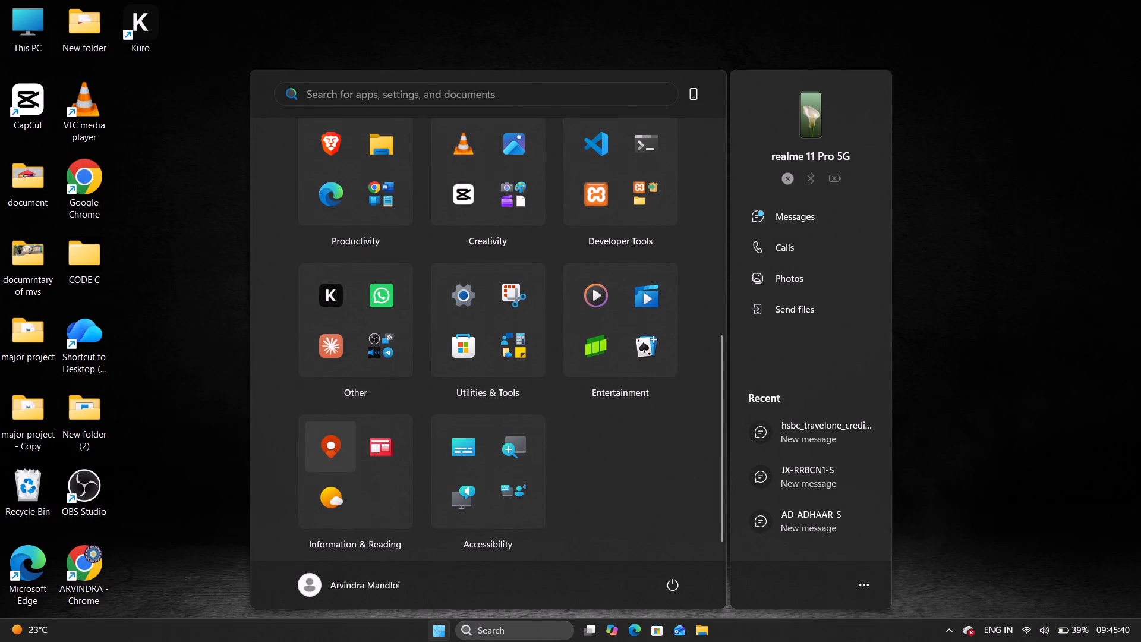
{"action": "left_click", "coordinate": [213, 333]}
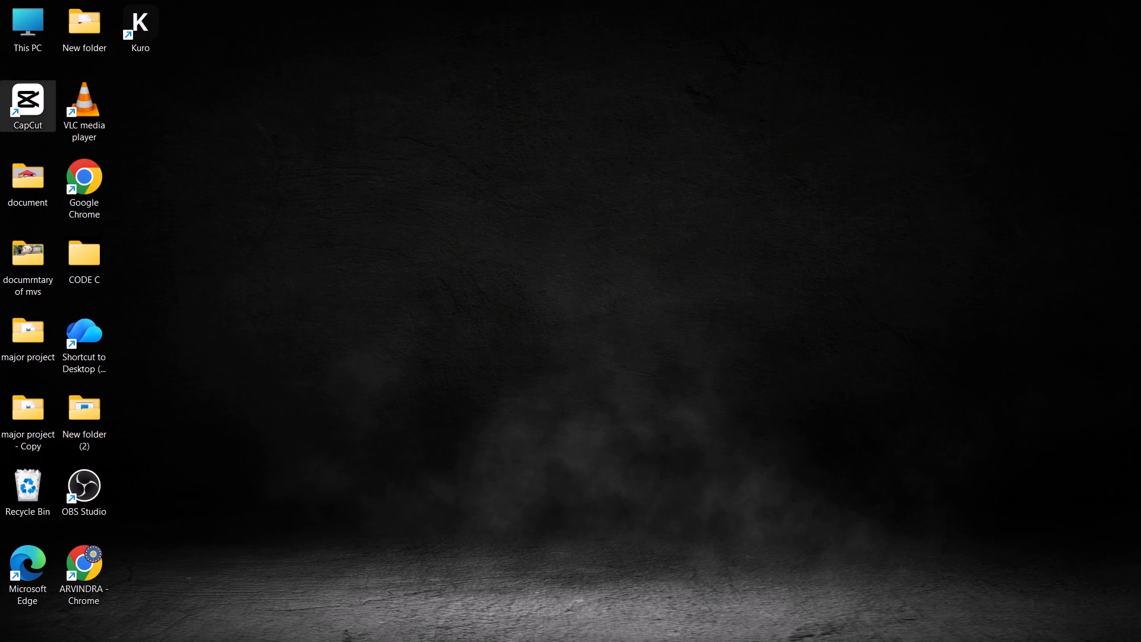
Permanently delete the CapCut cache MP4 video from the Recycle Bin and close the window.
{"action": "double_click", "coordinate": [20, 482]}
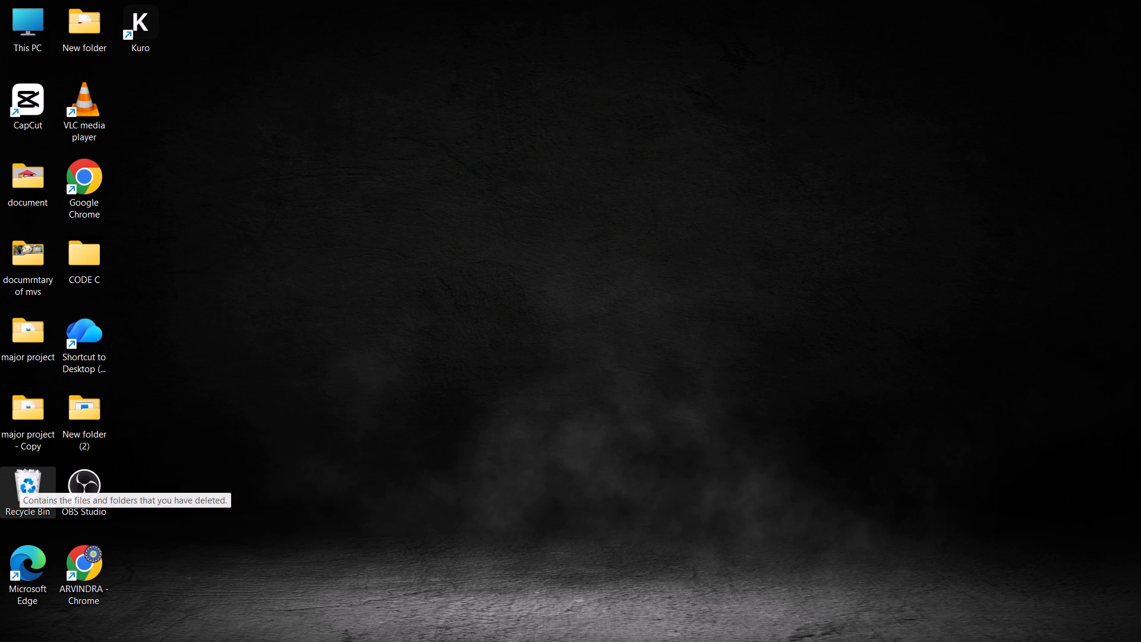
{"action": "left_click_drag", "start_coordinate": [339, 451], "coordinate": [418, 91]}
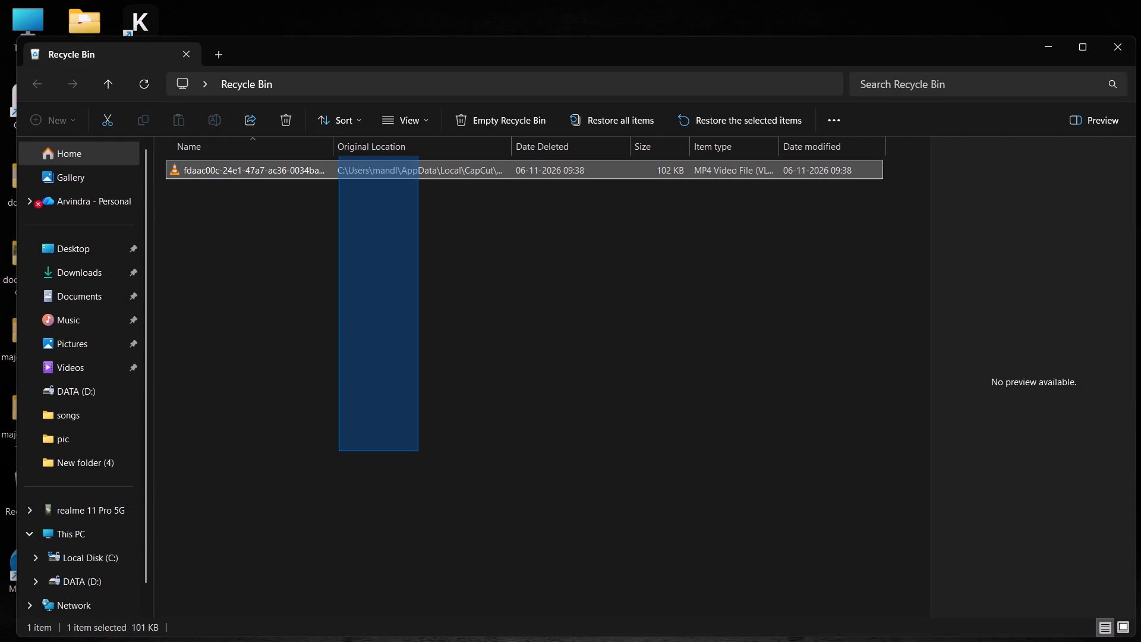
{"action": "left_click_drag", "start_coordinate": [418, 91], "coordinate": [418, 92]}
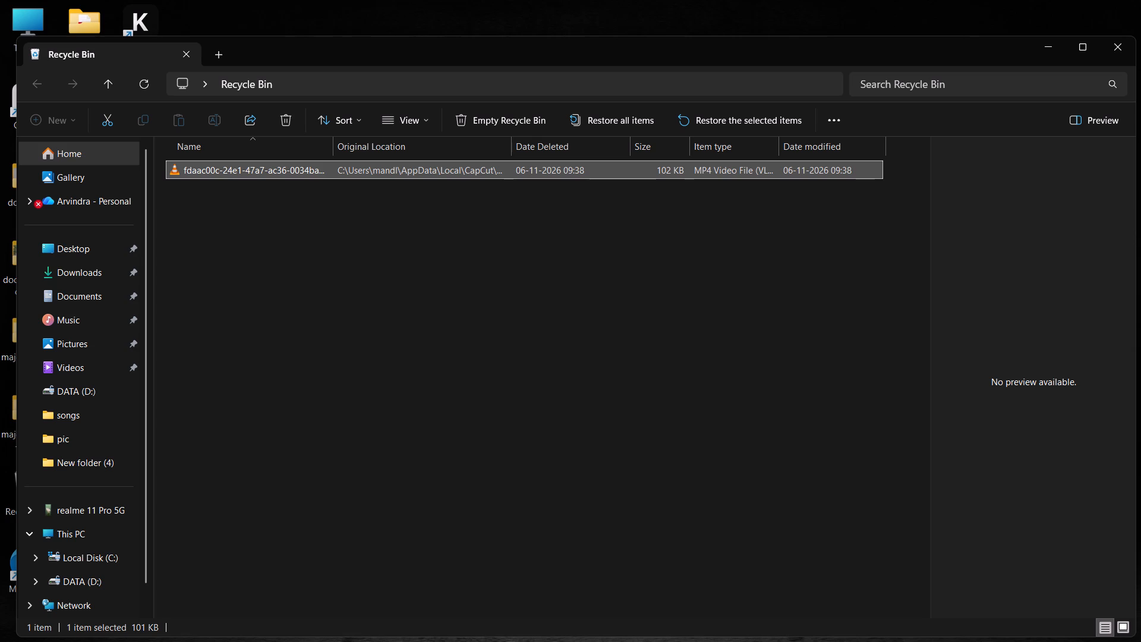
{"action": "key", "text": "BackSpace"}
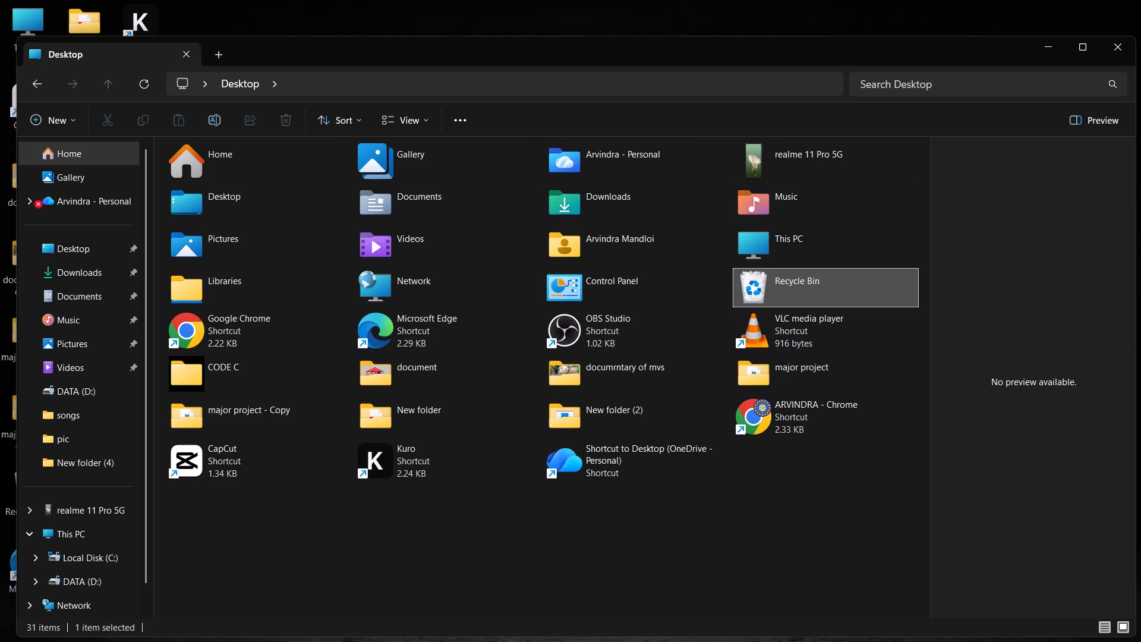
{"action": "double_click", "coordinate": [800, 281]}
{"action": "left_click", "coordinate": [772, 176]}
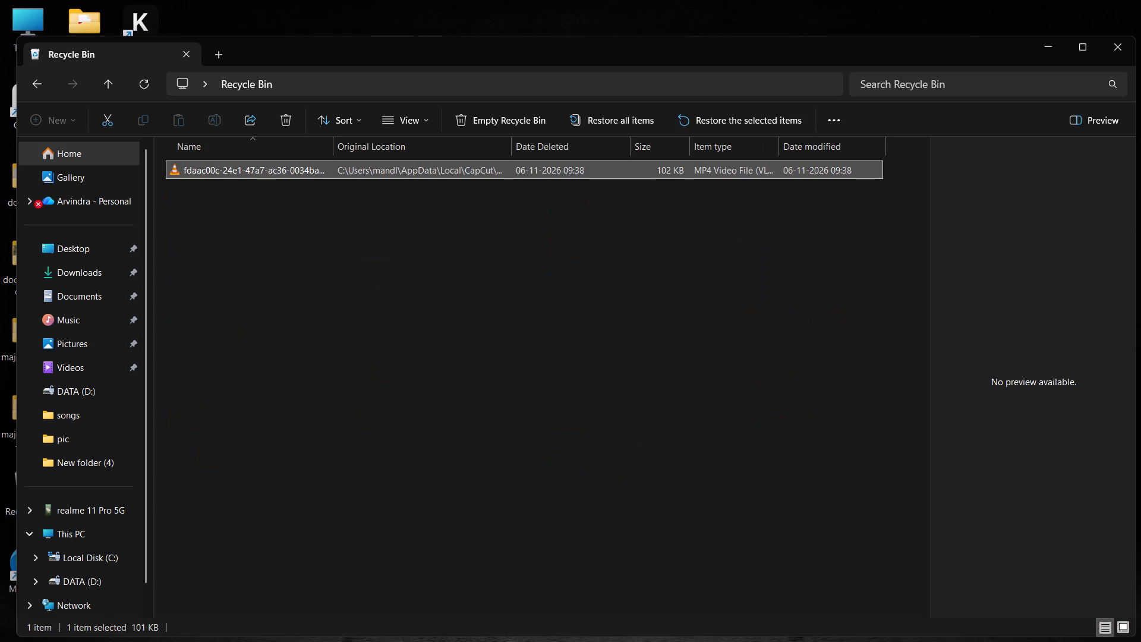
{"action": "key", "text": "Delete"}
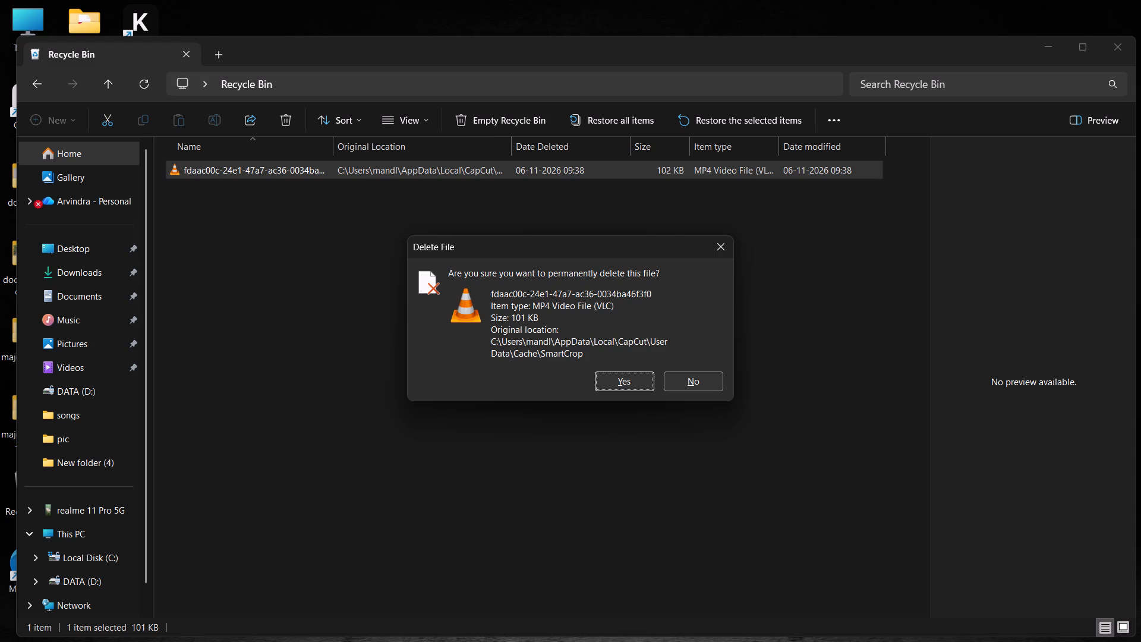
{"action": "key", "text": "Return"}
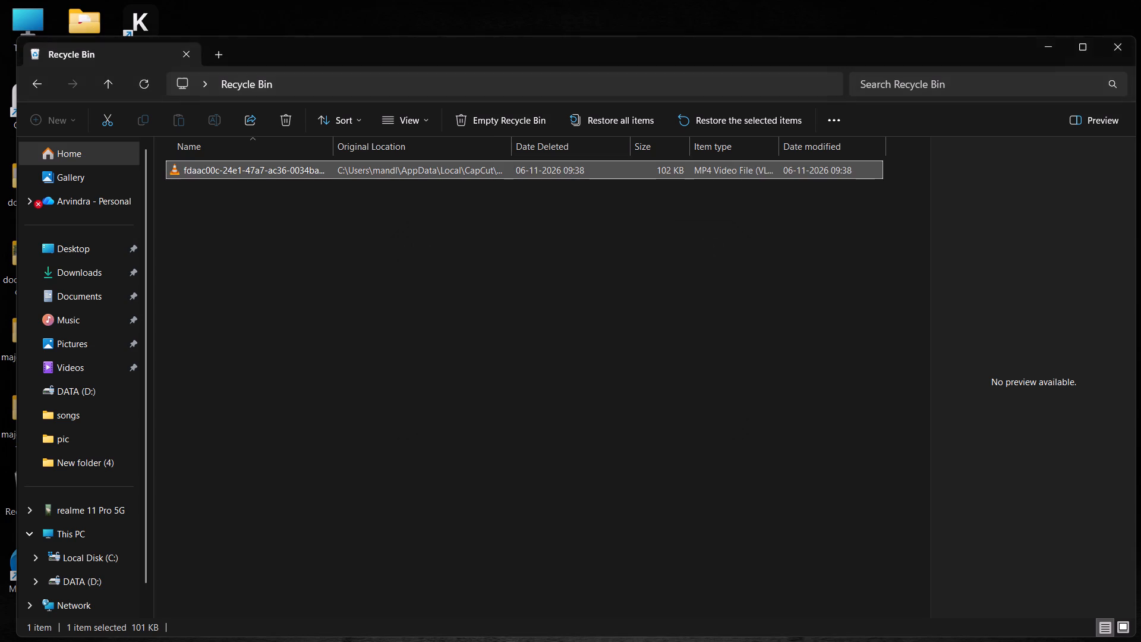
{"action": "left_click", "coordinate": [1121, 40]}
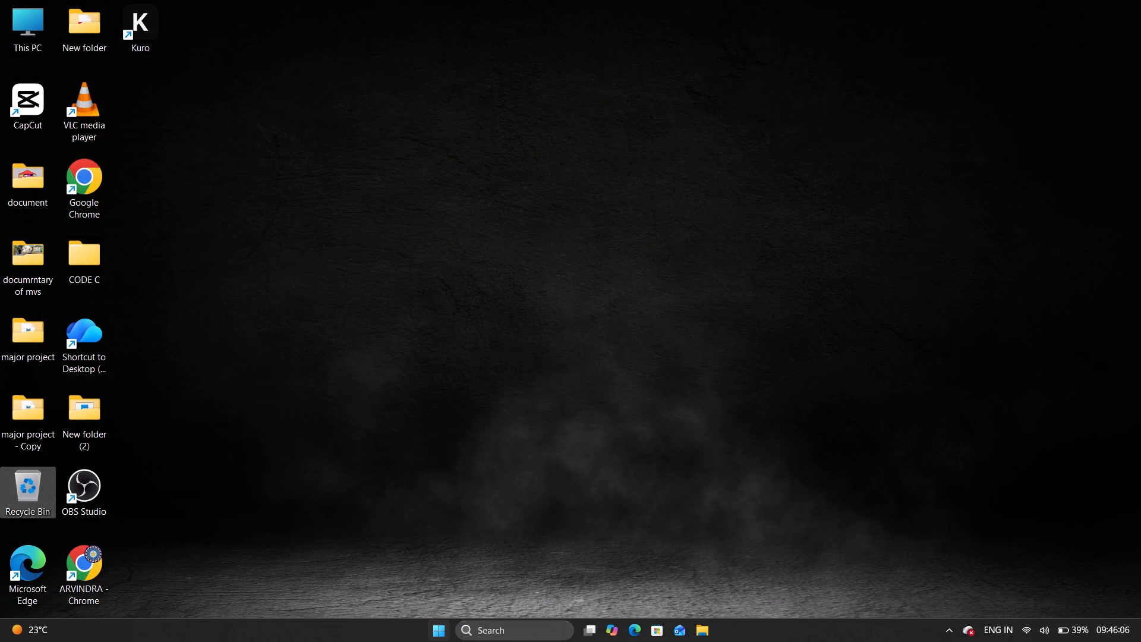
Launch the Brave browser from the installed Productivity apps.
{"action": "left_click", "coordinate": [441, 637]}
{"action": "left_click", "coordinate": [166, 428]}
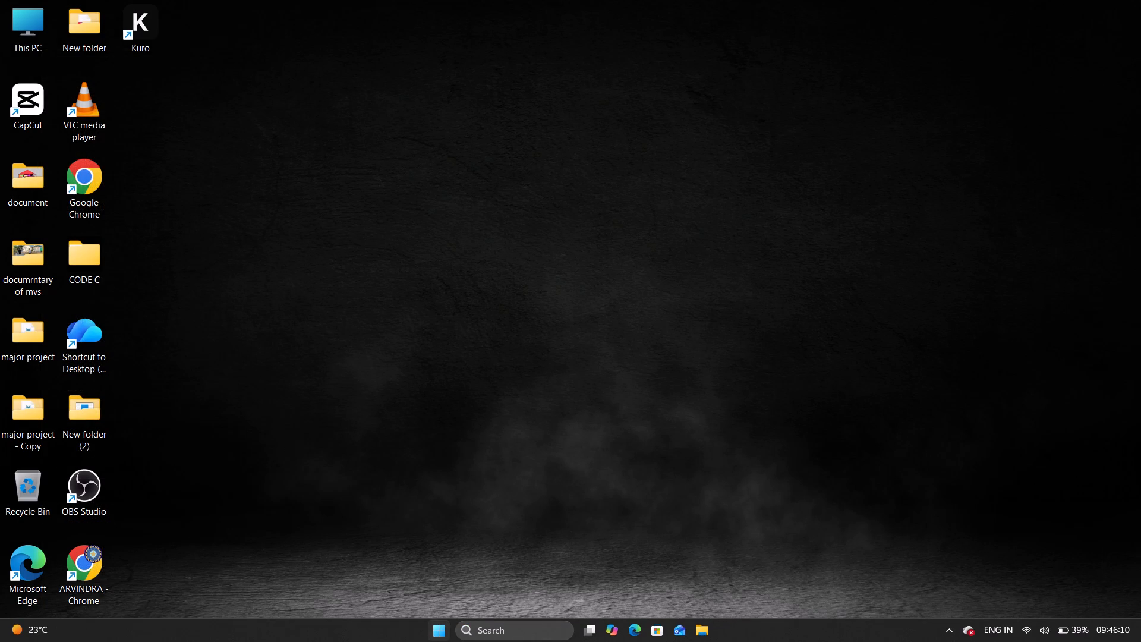
{"action": "left_click", "coordinate": [441, 638]}
{"action": "scroll", "coordinate": [349, 402], "scroll_direction": "down", "scroll_amount": 4}
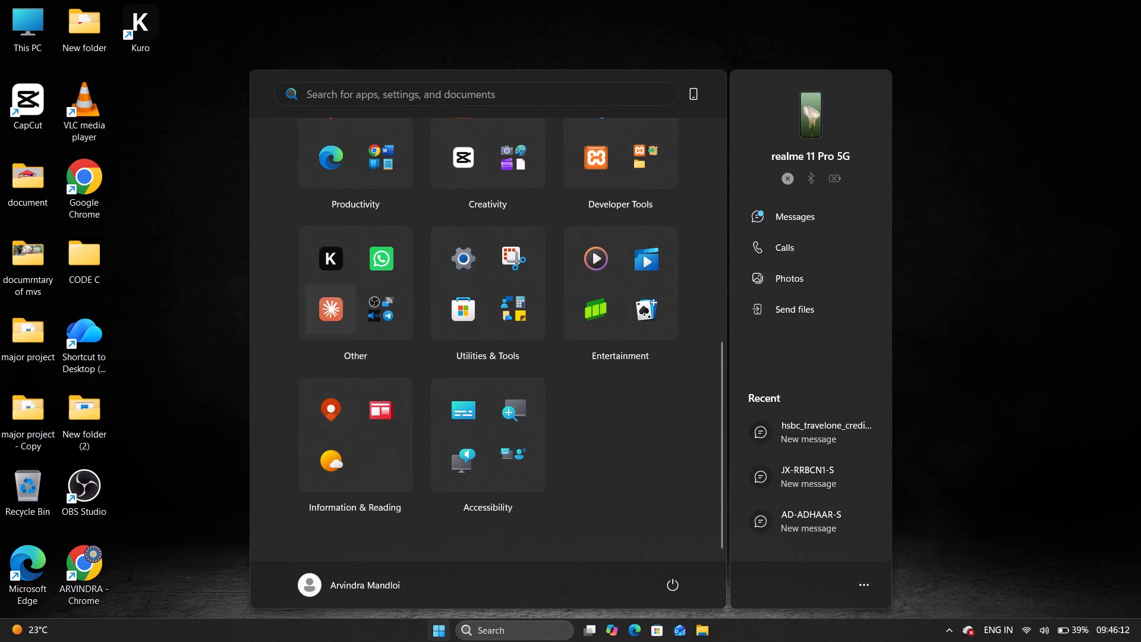
{"action": "scroll", "coordinate": [395, 284], "scroll_direction": "up", "scroll_amount": 1}
{"action": "left_click", "coordinate": [345, 187]}
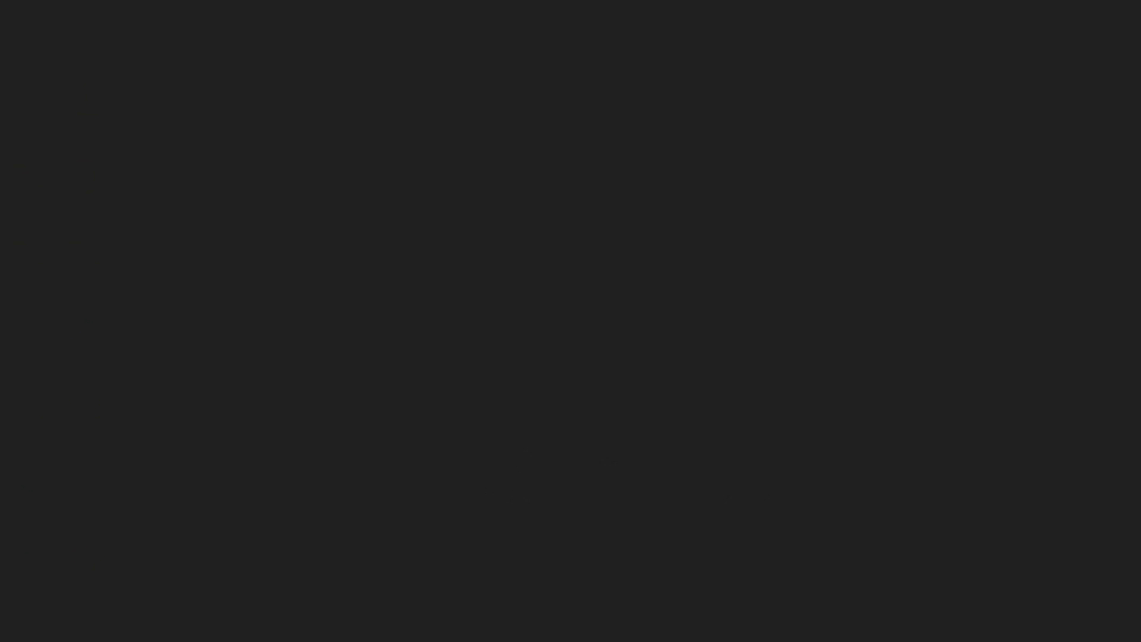
Examine the For You, Shorts and Videos sections of your own YouTube channel page in the second browser tab.
{"action": "left_click", "coordinate": [352, 0]}
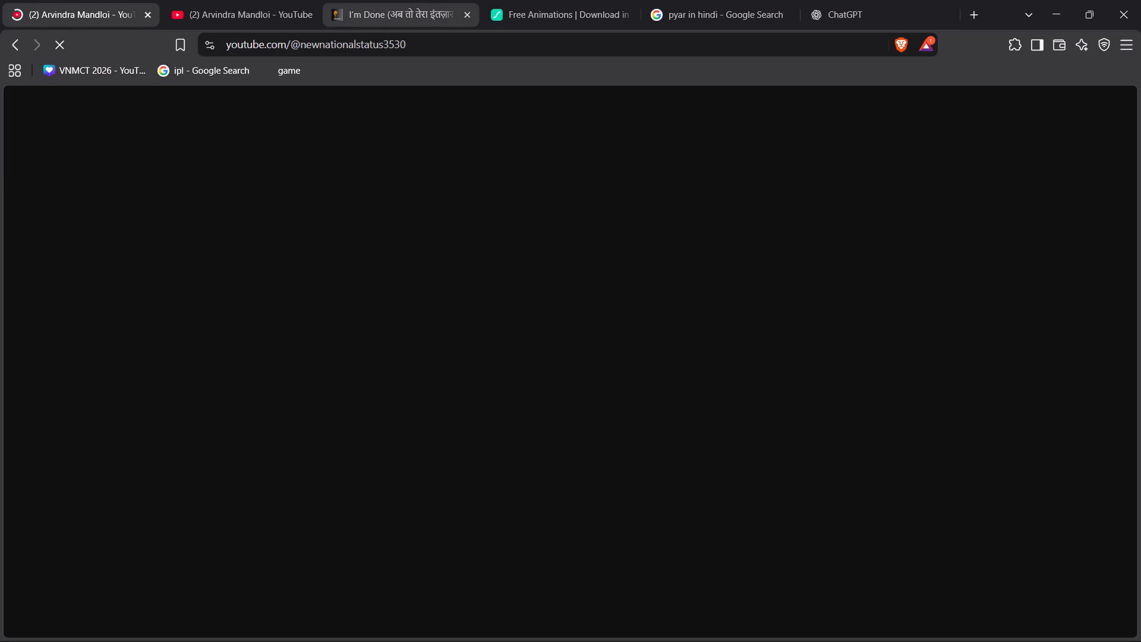
{"action": "left_click", "coordinate": [260, 0]}
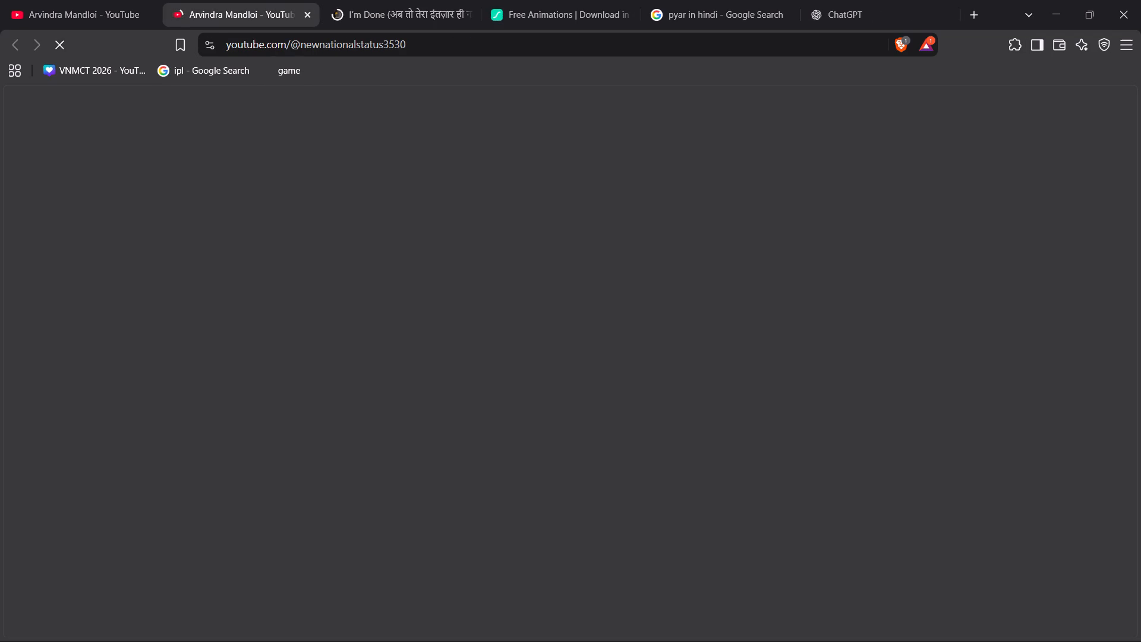
{"action": "left_click", "coordinate": [109, 0]}
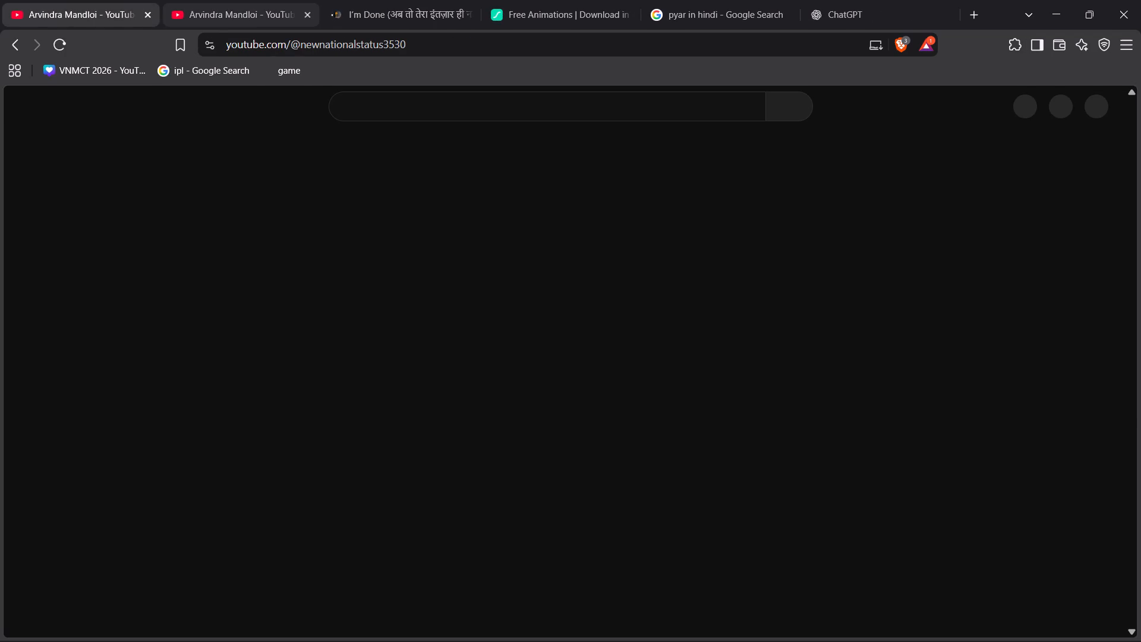
{"action": "left_click", "coordinate": [278, 21]}
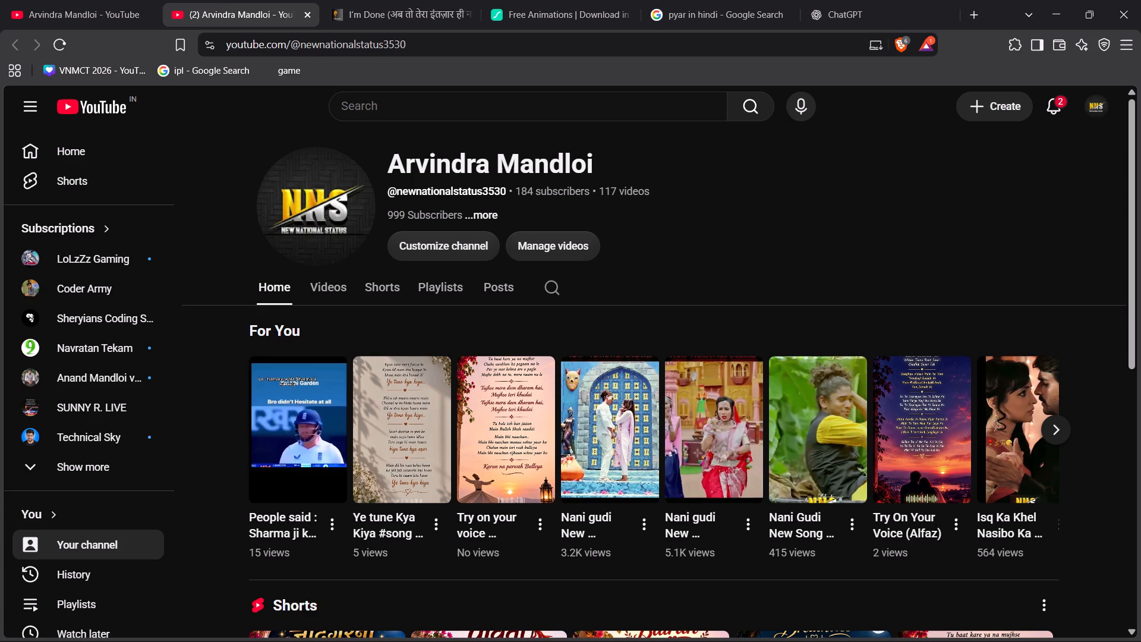
{"action": "scroll", "coordinate": [888, 344], "scroll_direction": "down", "scroll_amount": 2}
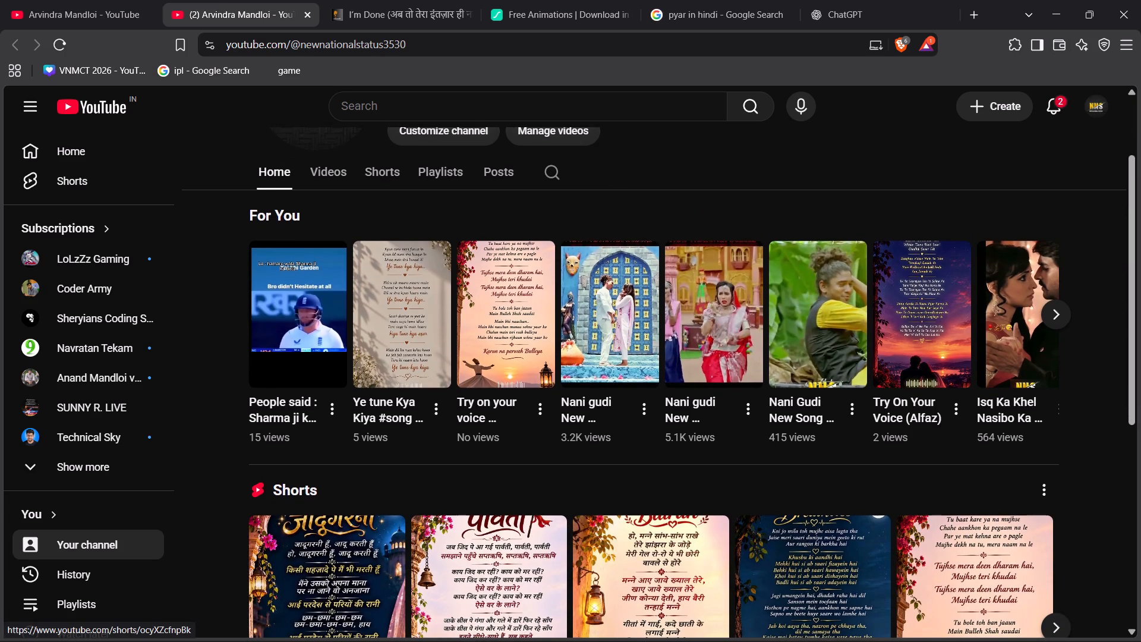
{"action": "scroll", "coordinate": [888, 344], "scroll_direction": "down", "scroll_amount": 1}
{"action": "scroll", "coordinate": [888, 344], "scroll_direction": "up", "scroll_amount": 1}
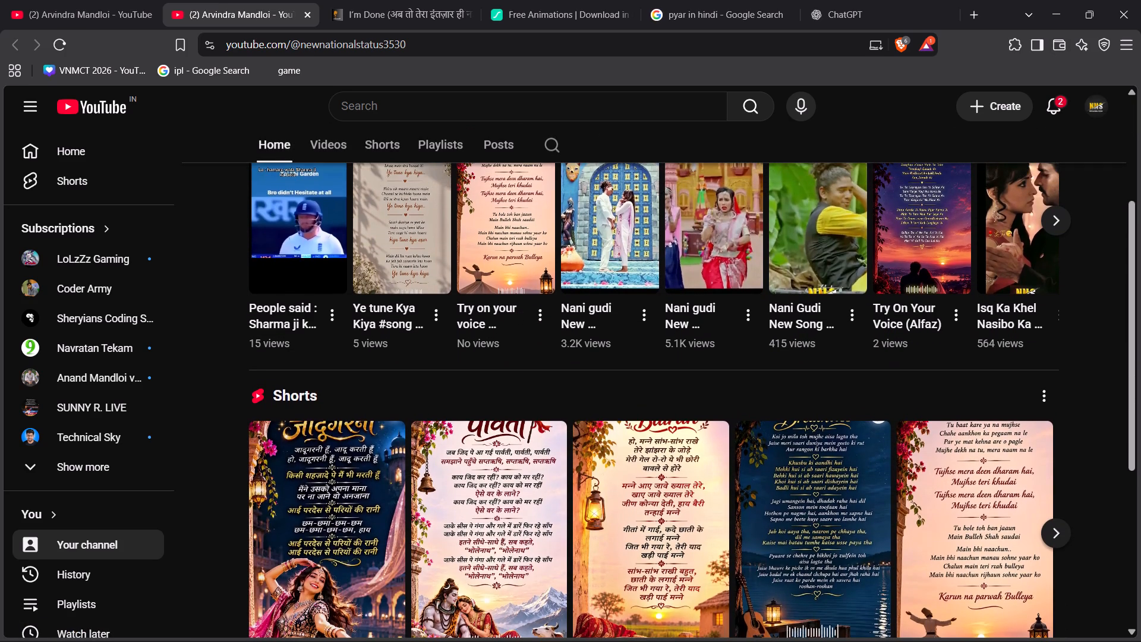
{"action": "scroll", "coordinate": [888, 344], "scroll_direction": "down", "scroll_amount": 1}
{"action": "scroll", "coordinate": [888, 344], "scroll_direction": "up", "scroll_amount": 1}
{"action": "scroll", "coordinate": [888, 344], "scroll_direction": "right", "scroll_amount": 1}
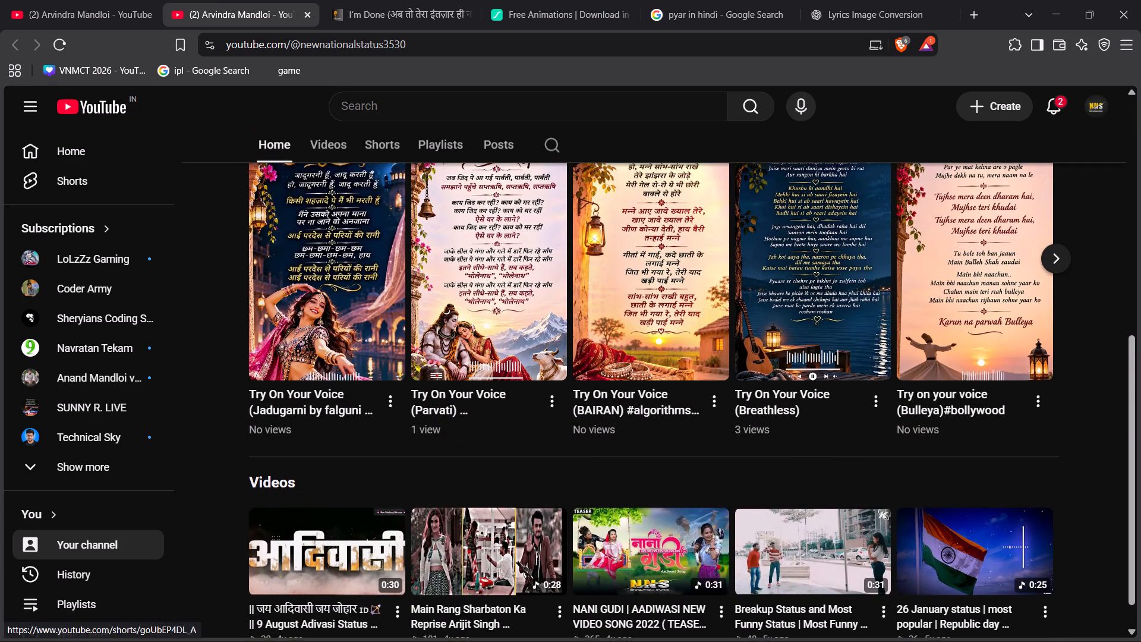
{"action": "scroll", "coordinate": [888, 344], "scroll_direction": "right", "scroll_amount": 1}
{"action": "scroll", "coordinate": [888, 344], "scroll_direction": "up", "scroll_amount": 6}
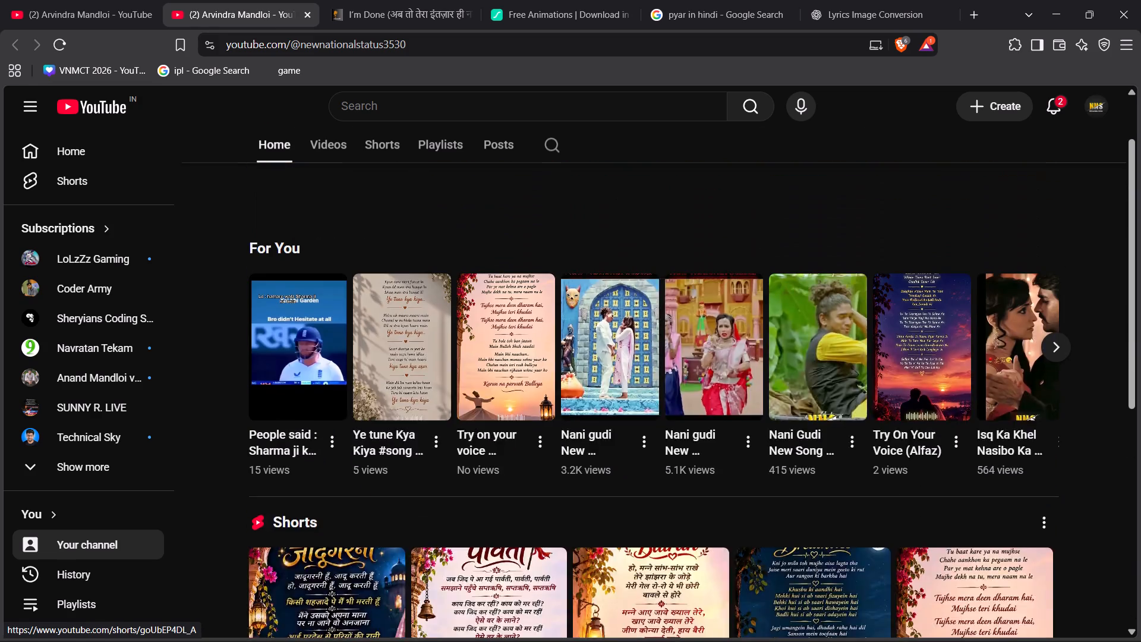
Browse the YouTube home feed and unmute the preview of the 45th Se NS REDFORCE Champion video.
{"action": "left_click", "coordinate": [78, 163]}
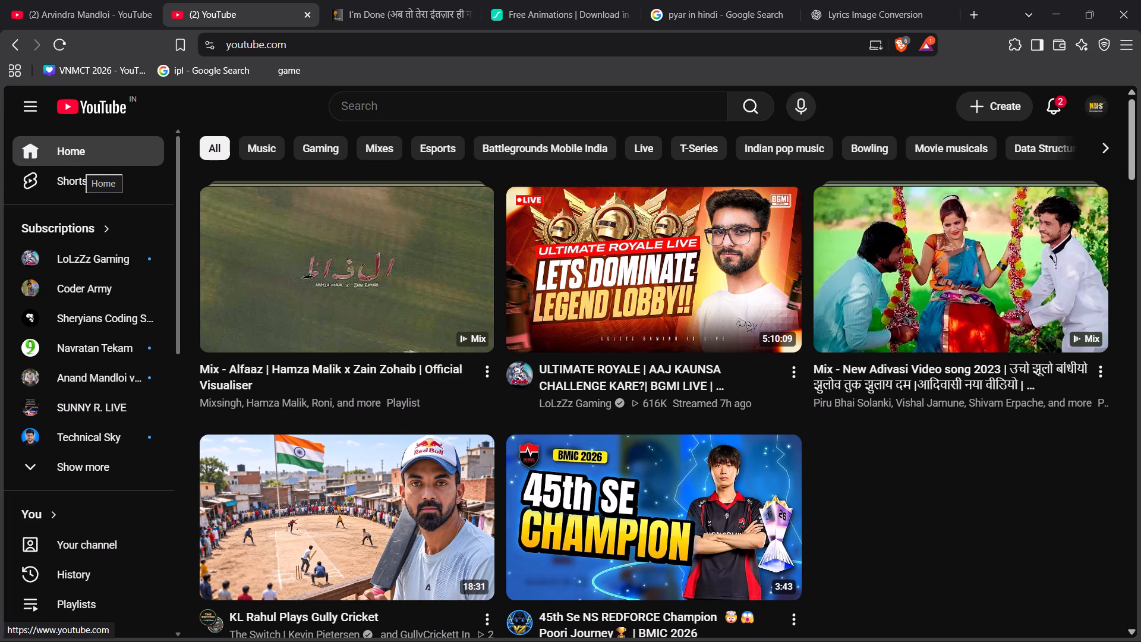
{"action": "scroll", "coordinate": [396, 423], "scroll_direction": "down", "scroll_amount": 1}
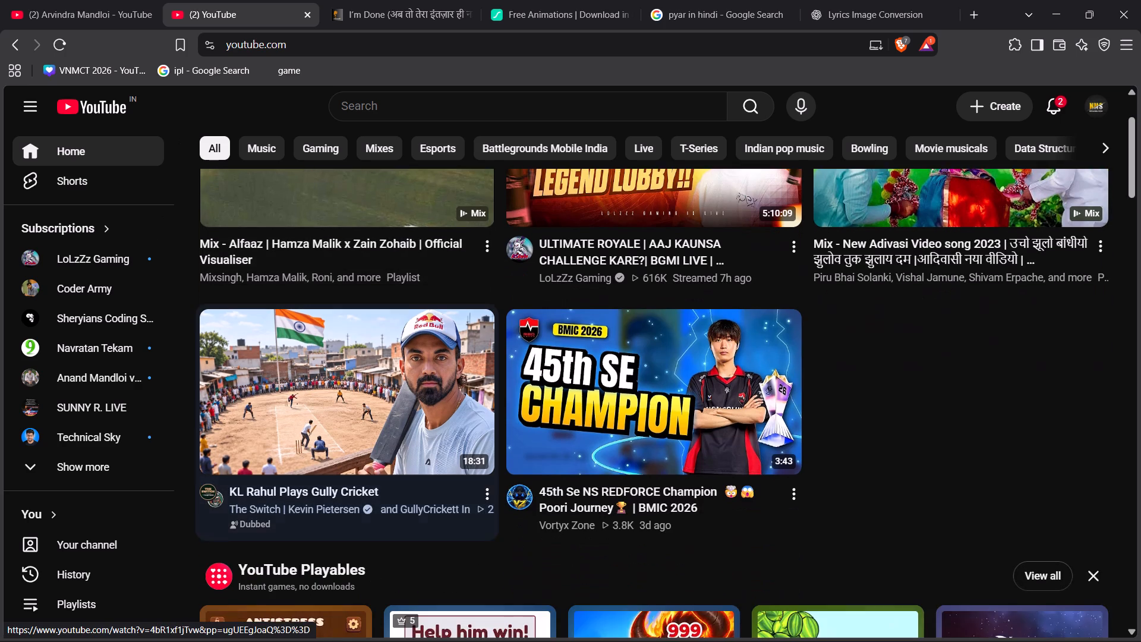
{"action": "scroll", "coordinate": [396, 423], "scroll_direction": "down", "scroll_amount": 2}
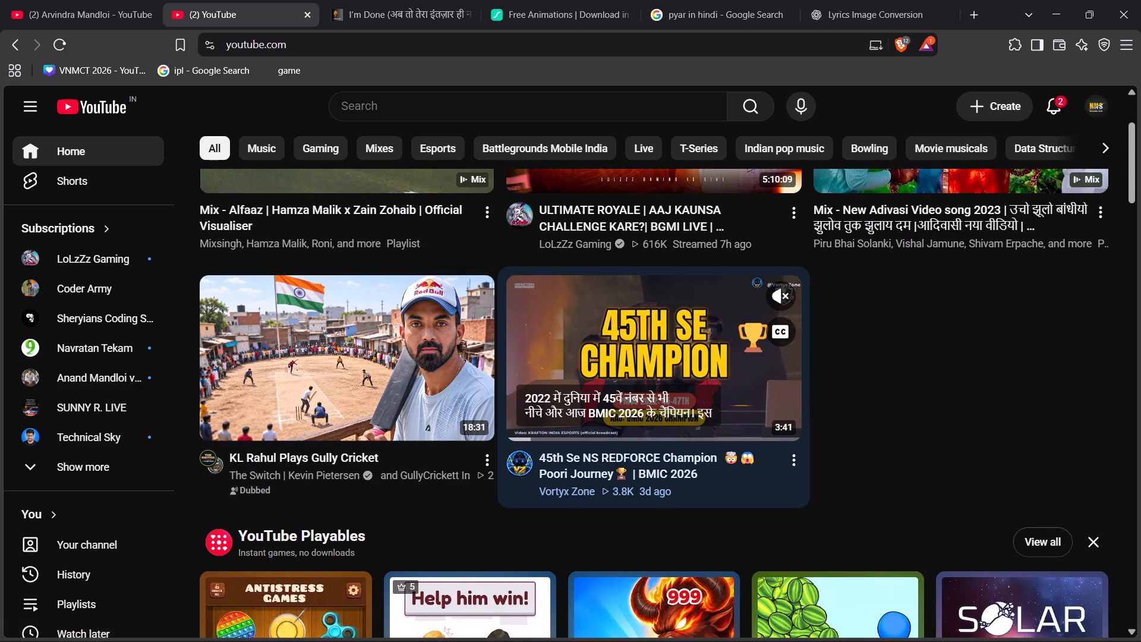
{"action": "left_click", "coordinate": [781, 293]}
{"action": "scroll", "coordinate": [644, 384], "scroll_direction": "down", "scroll_amount": 1}
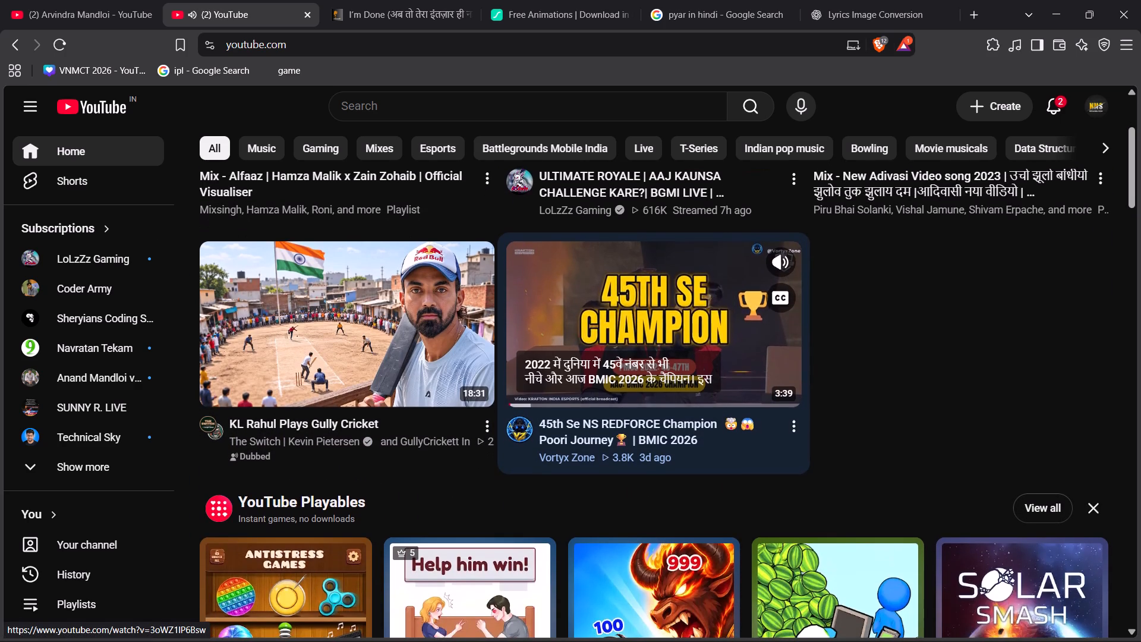
{"action": "scroll", "coordinate": [644, 384], "scroll_direction": "down", "scroll_amount": 1}
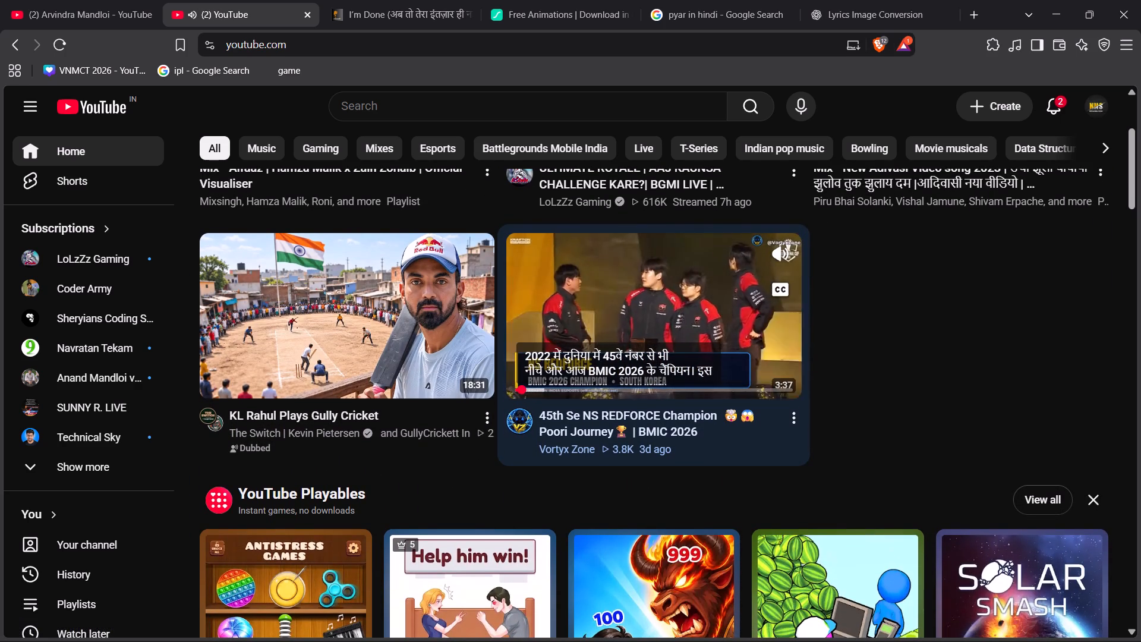
{"action": "scroll", "coordinate": [644, 384], "scroll_direction": "down", "scroll_amount": 1}
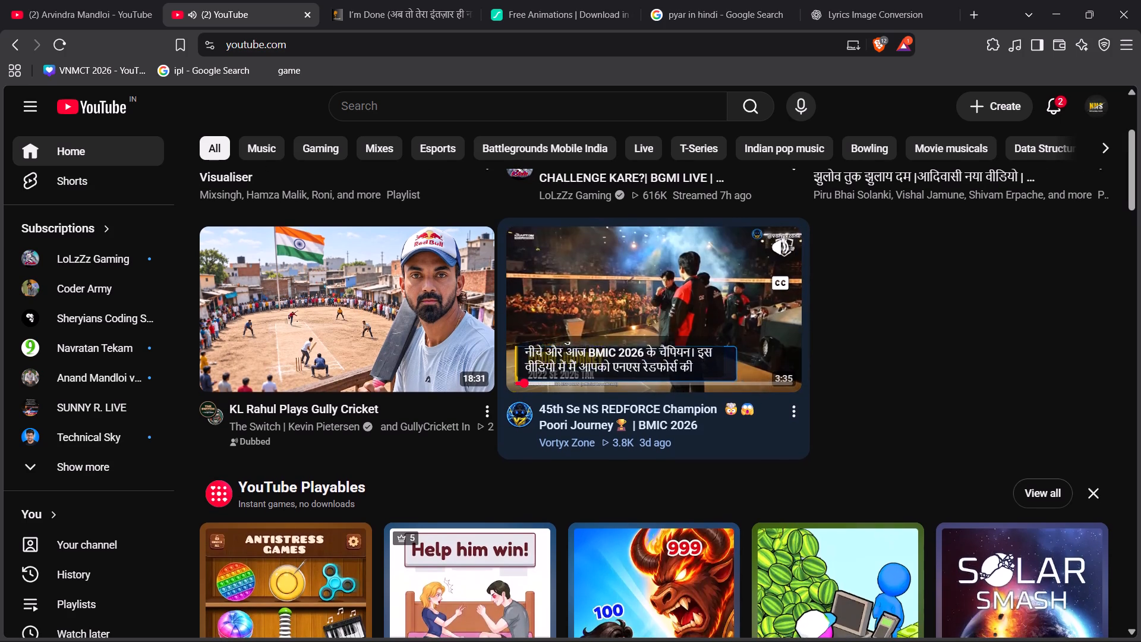
{"action": "scroll", "coordinate": [644, 384], "scroll_direction": "down", "scroll_amount": 1}
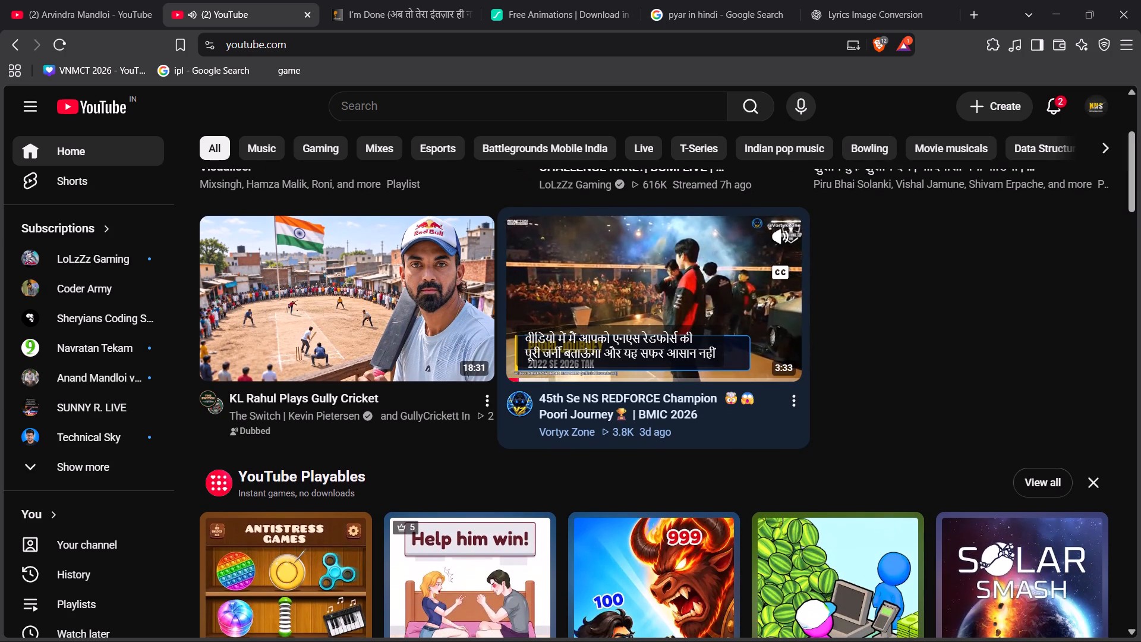
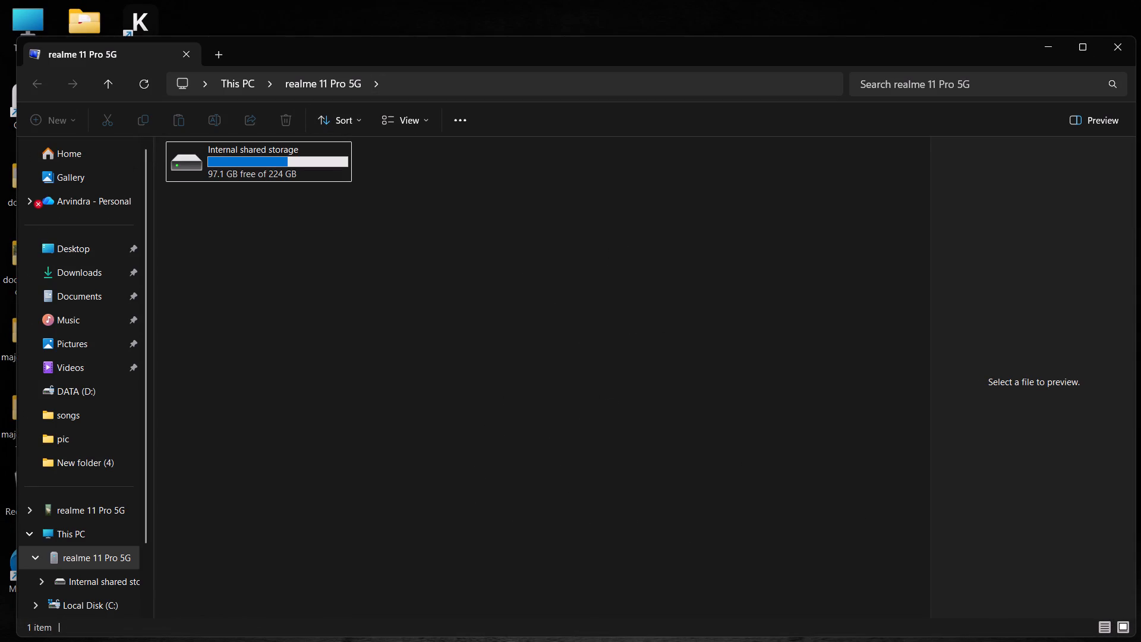
Copy the videos 1102(4) and 1102(5) from New folder (4) on DATA (D:), using a second File Explorer tab.
{"action": "left_click", "coordinate": [223, 52]}
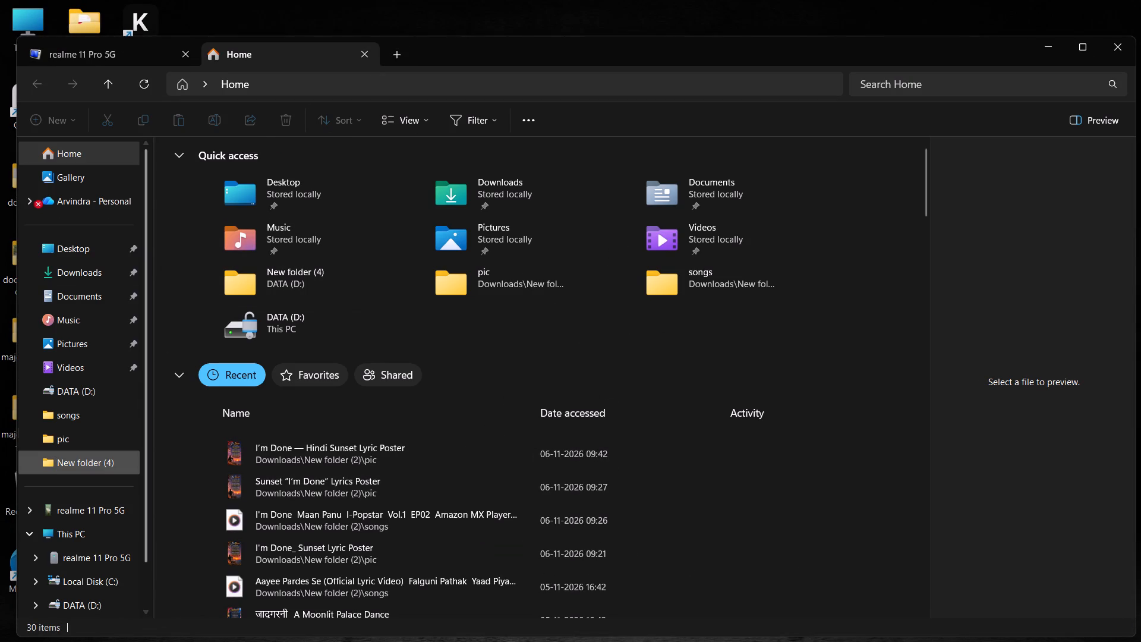
{"action": "left_click", "coordinate": [103, 394]}
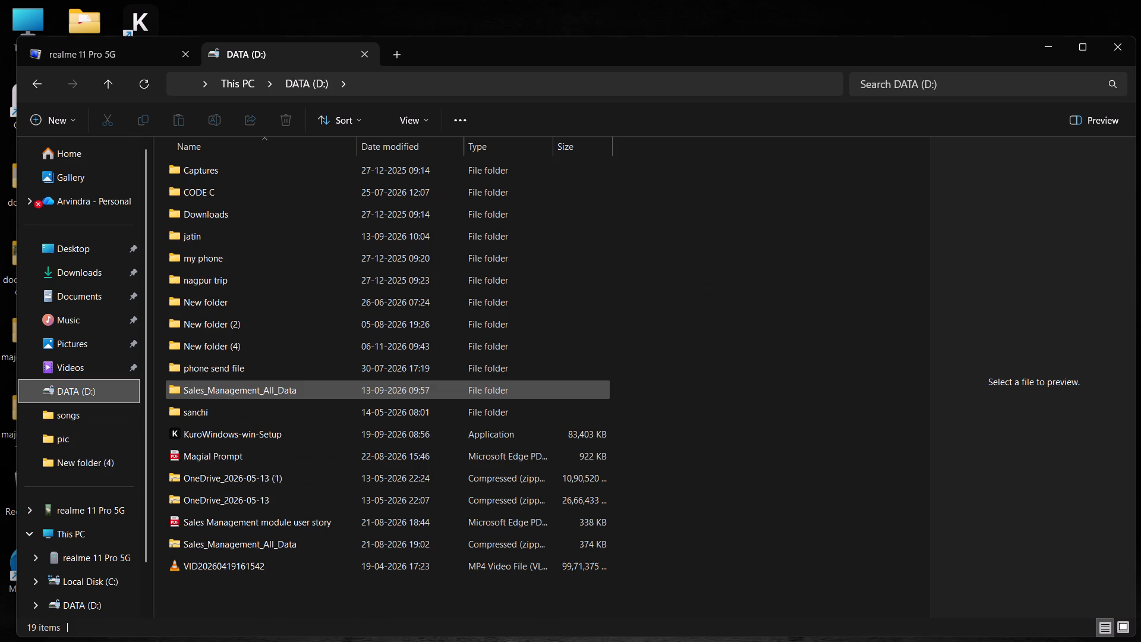
{"action": "double_click", "coordinate": [363, 350]}
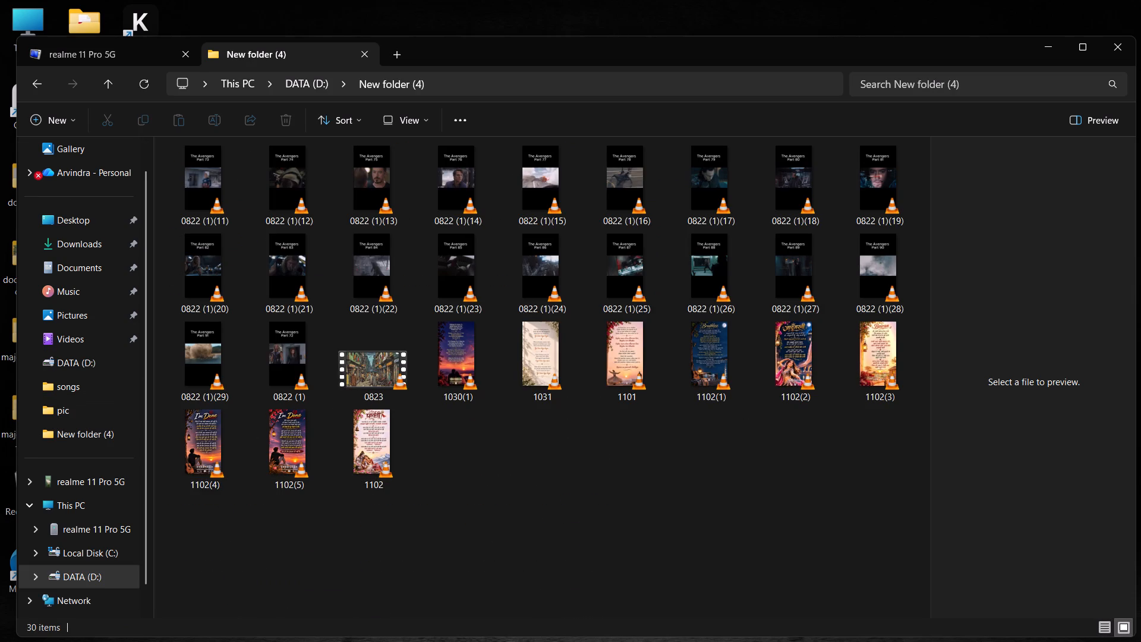
{"action": "left_click_drag", "start_coordinate": [305, 518], "coordinate": [196, 445], "text": "ctrl"}
{"action": "key", "text": "ctrl+c"}
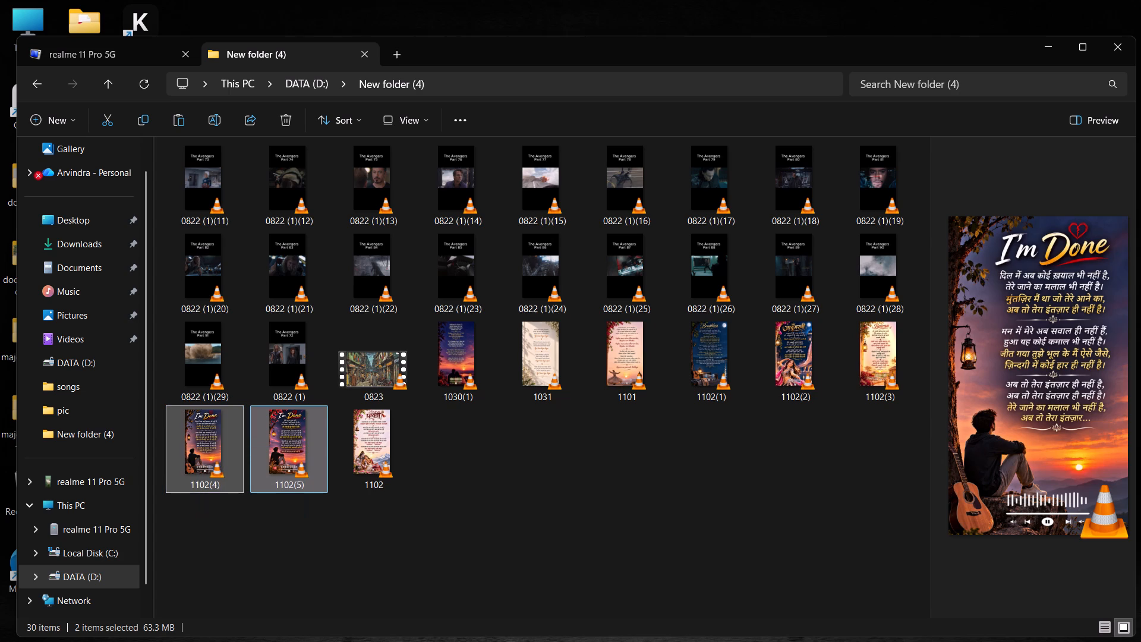
Paste the copied videos into the pc > jatin folder in the realme 11 Pro 5G's internal shared storage and close the window.
{"action": "left_click", "coordinate": [125, 58]}
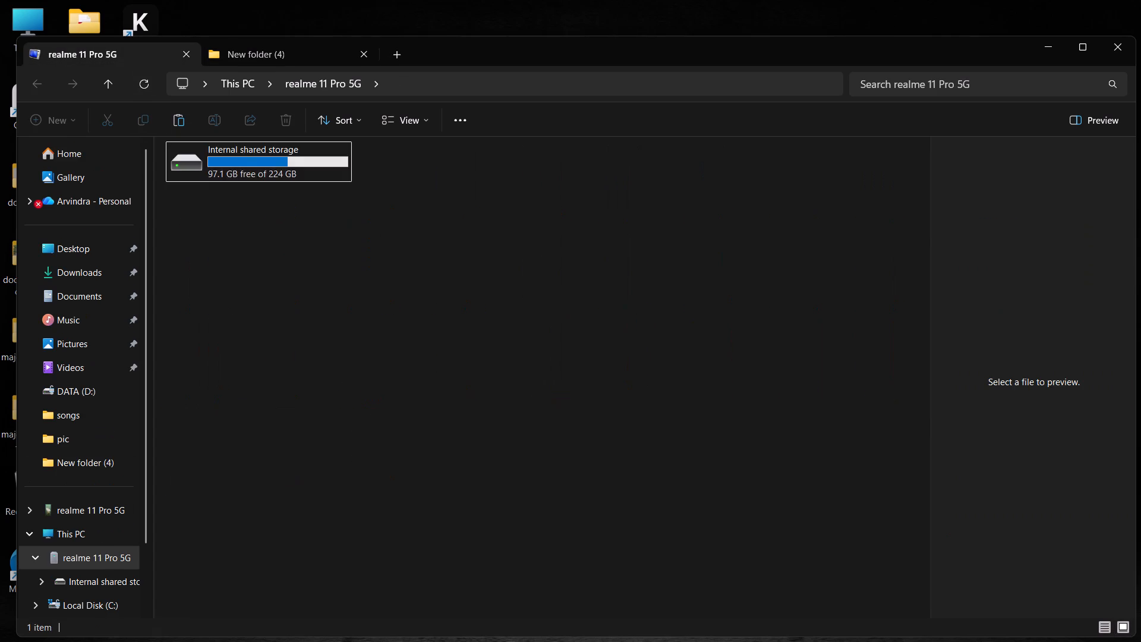
{"action": "double_click", "coordinate": [287, 175]}
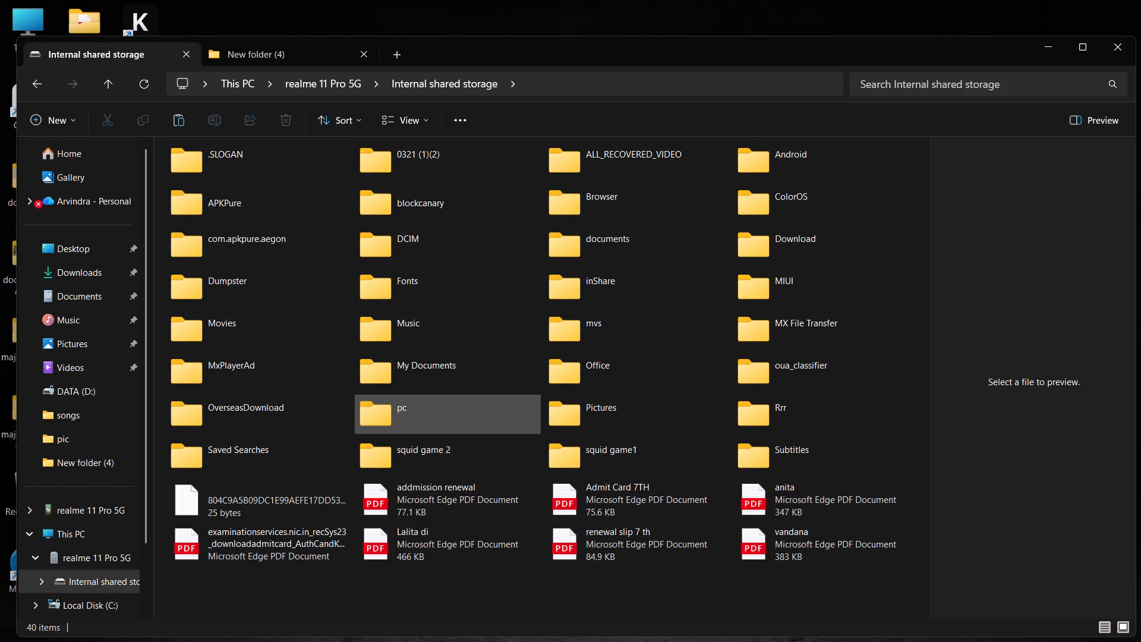
{"action": "double_click", "coordinate": [453, 398]}
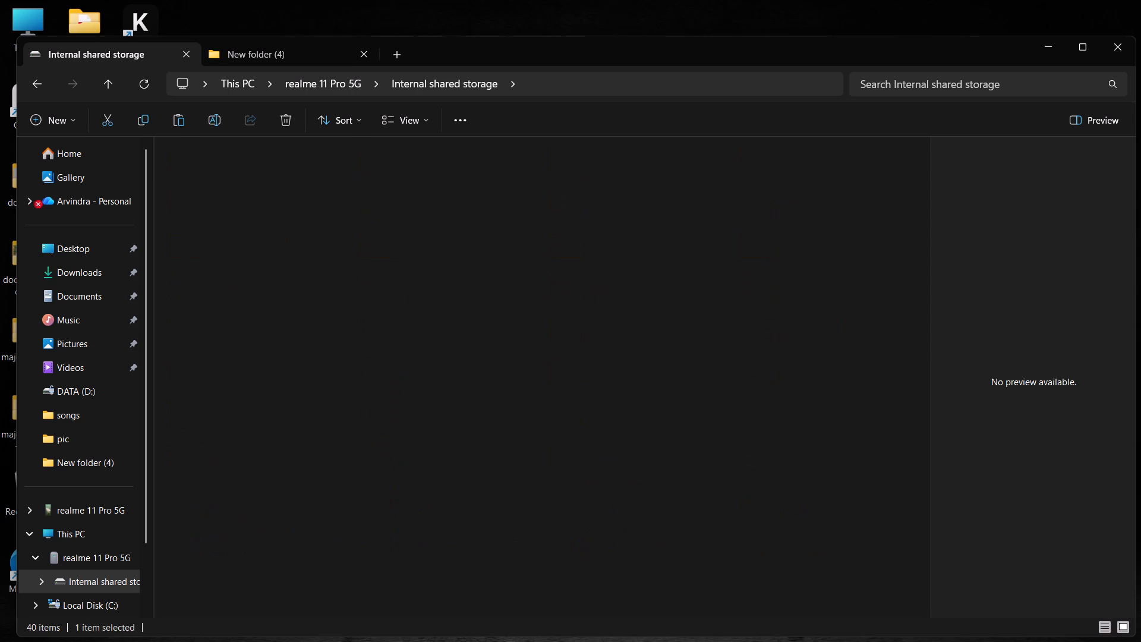
{"action": "double_click", "coordinate": [437, 174]}
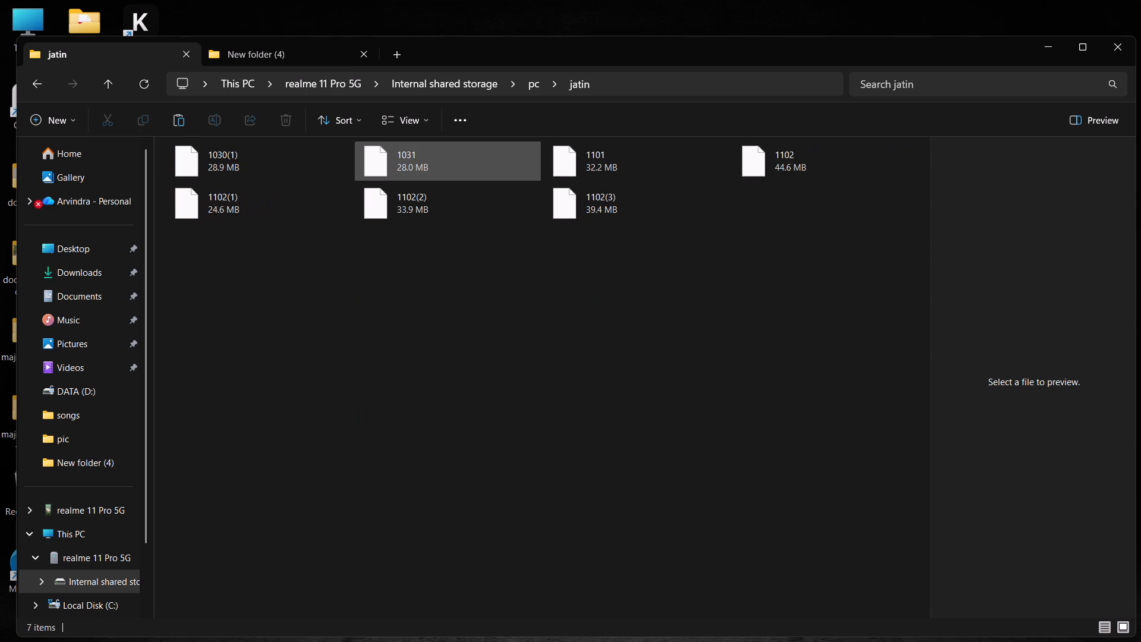
{"action": "key", "text": "ctrl+v"}
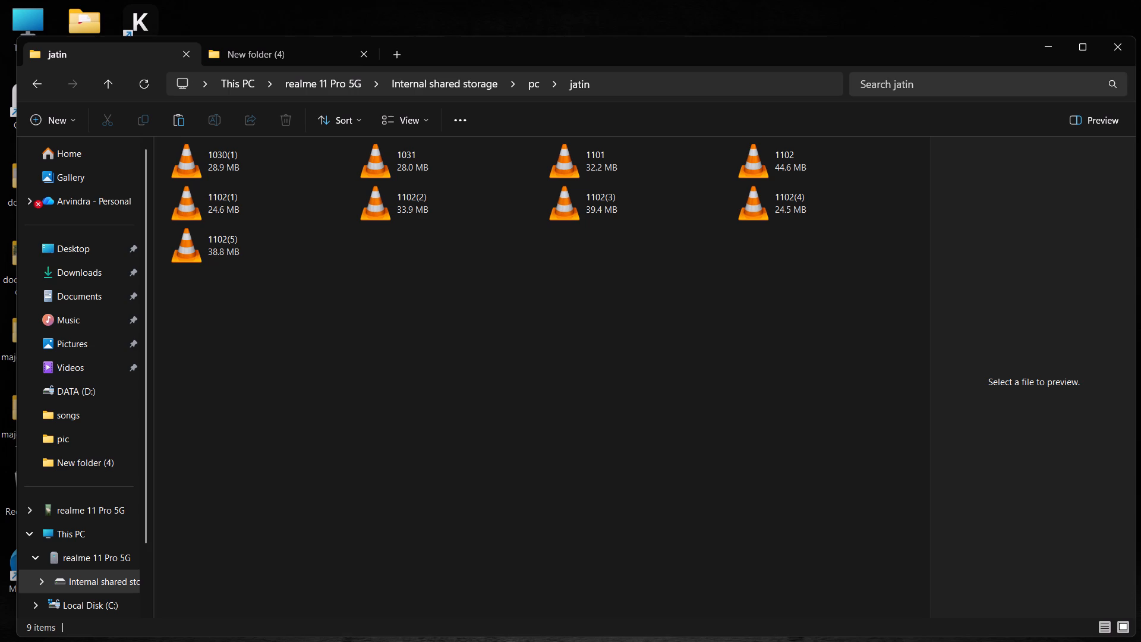
{"action": "left_click", "coordinate": [1109, 45]}
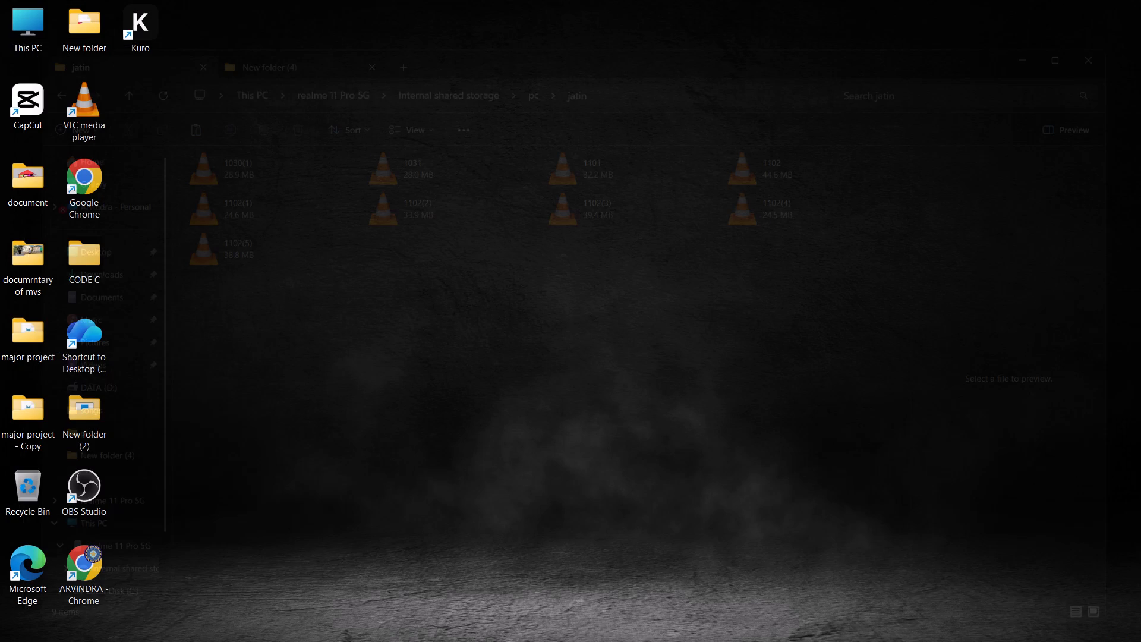
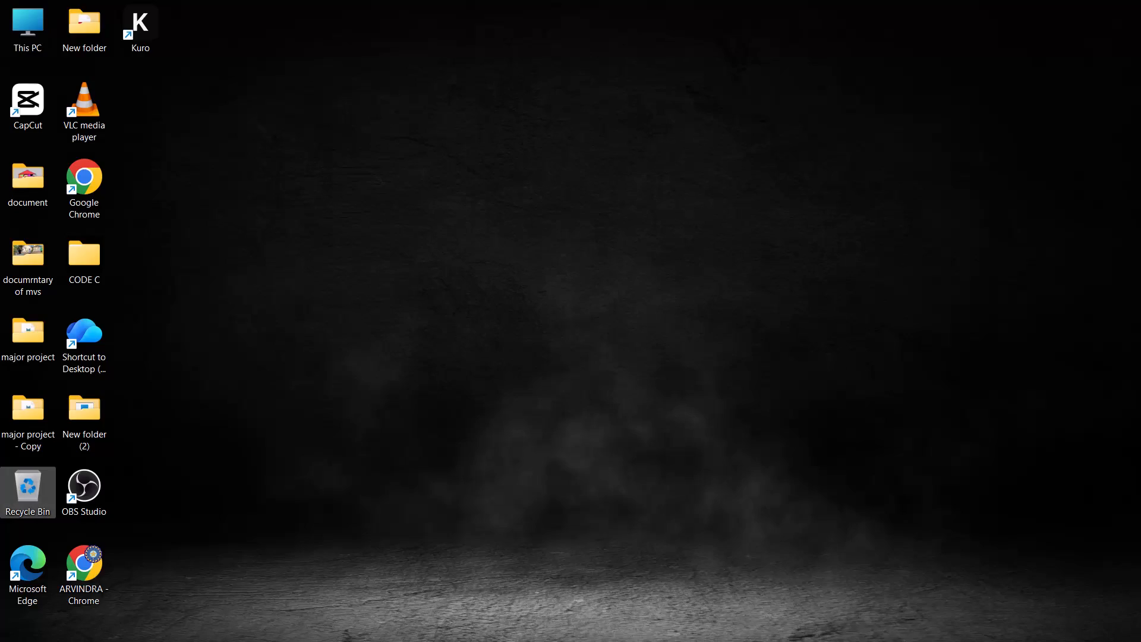
Launch CapCut and open the existing 1102 project from the projects list.
{"action": "double_click", "coordinate": [23, 86]}
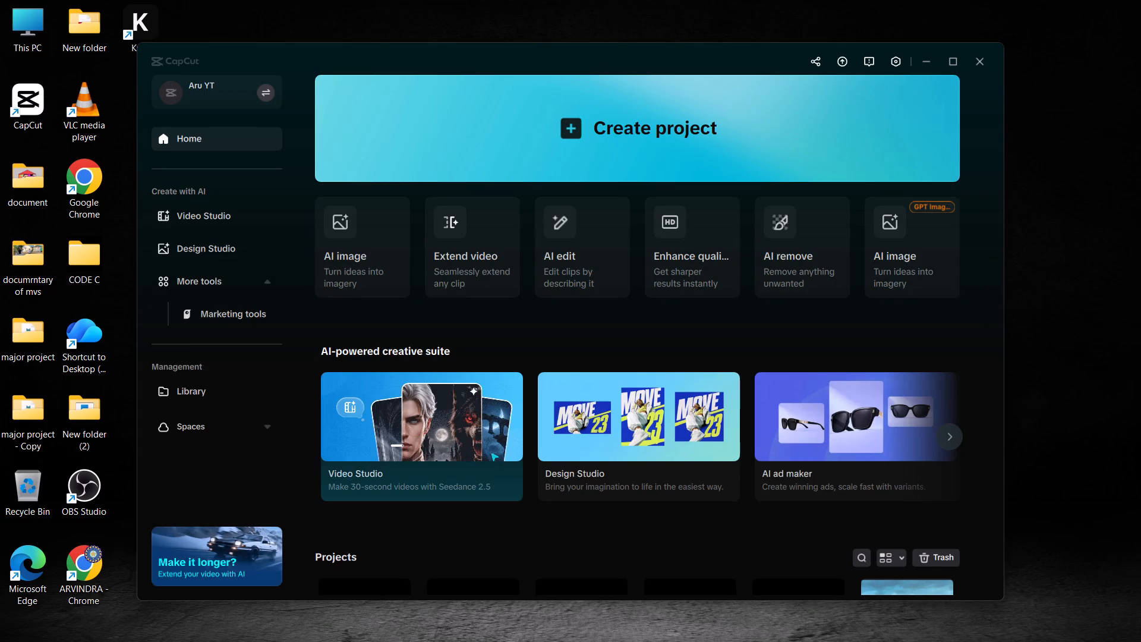
{"action": "scroll", "coordinate": [479, 429], "scroll_direction": "down", "scroll_amount": 4}
{"action": "left_click", "coordinate": [365, 534]}
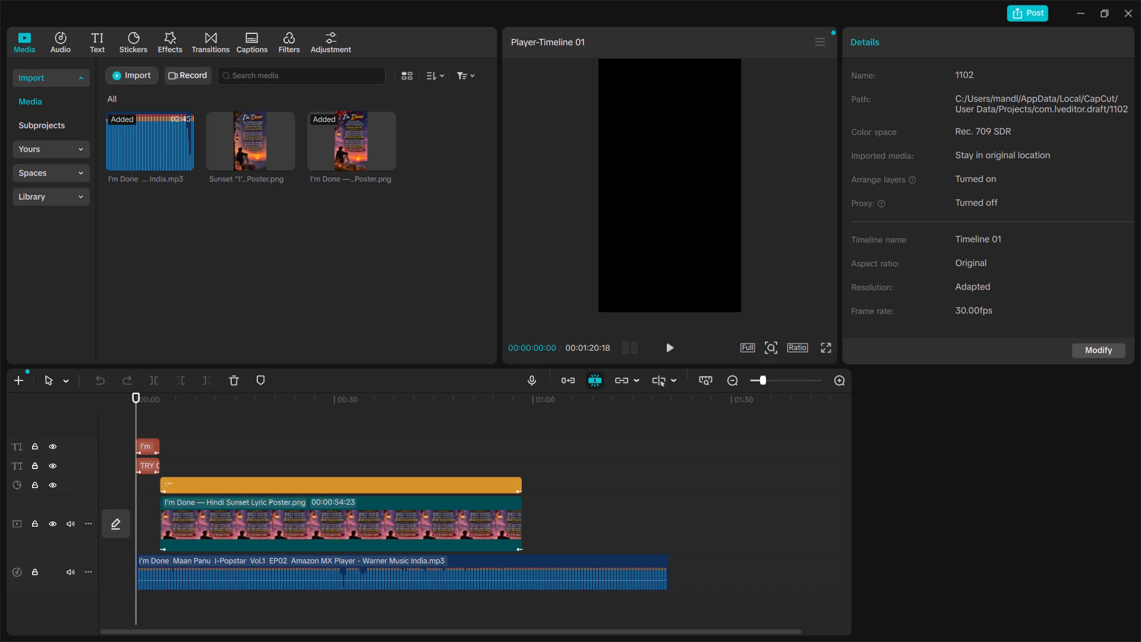
Trim the end of the I'm Done audio clip to match the end of the lyric poster clip, at 00:00:58:13.
{"action": "left_click", "coordinate": [470, 449]}
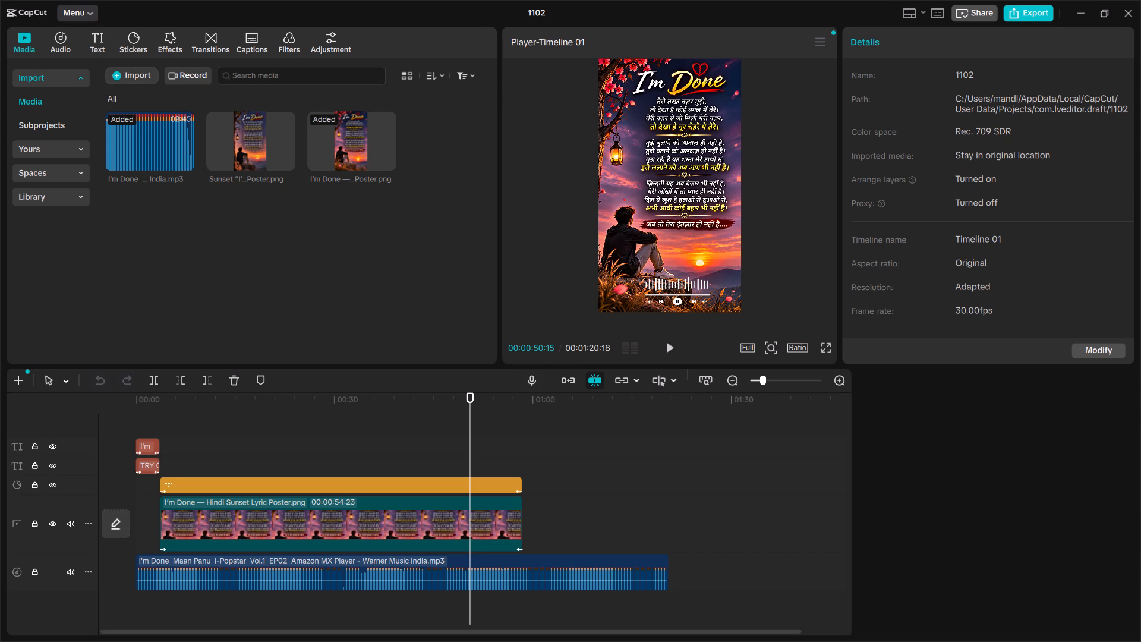
{"action": "left_click", "coordinate": [648, 565]}
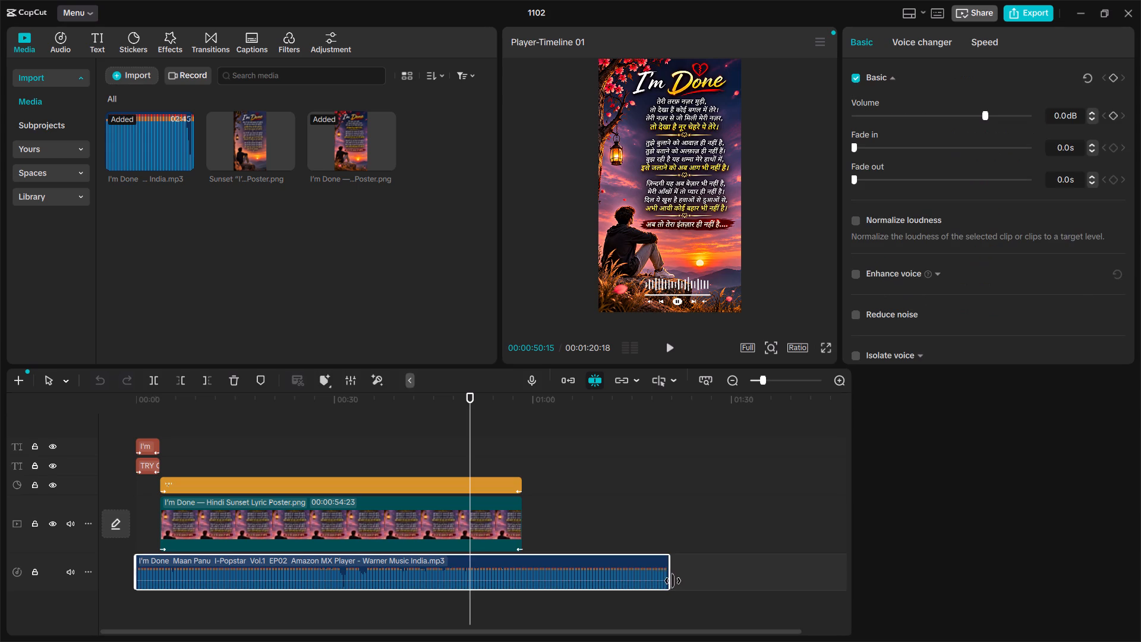
{"action": "left_click_drag", "start_coordinate": [673, 580], "coordinate": [524, 570]}
{"action": "left_click", "coordinate": [589, 539]}
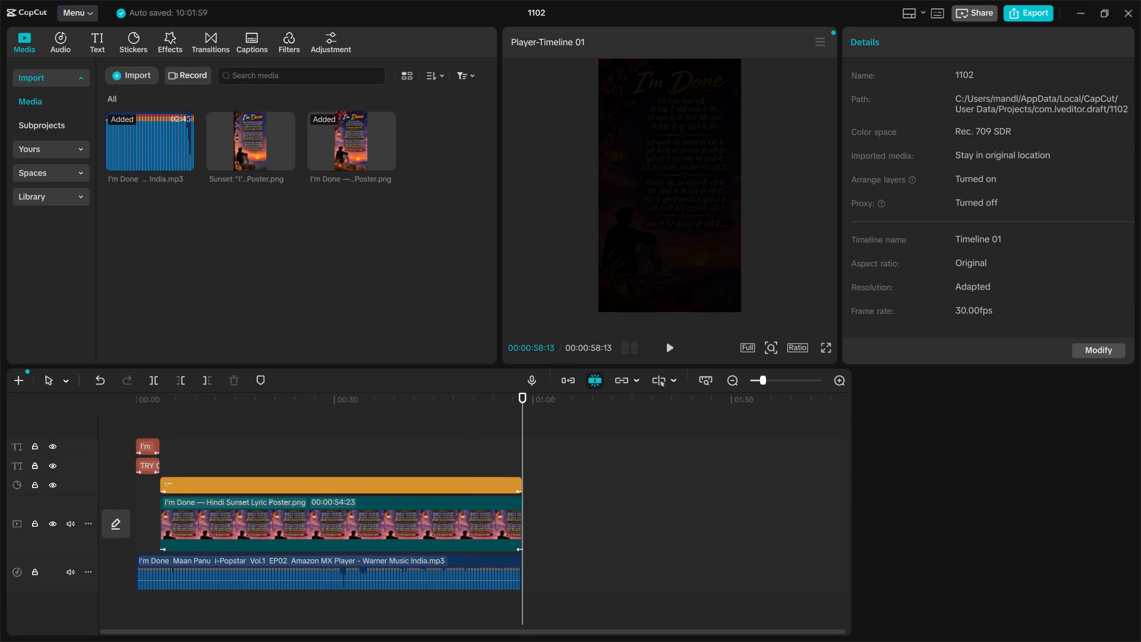
Export the video as 1102(5) to D:/New folder (4), replacing the existing file, and dismiss the sharing options.
{"action": "left_click", "coordinate": [1030, 16]}
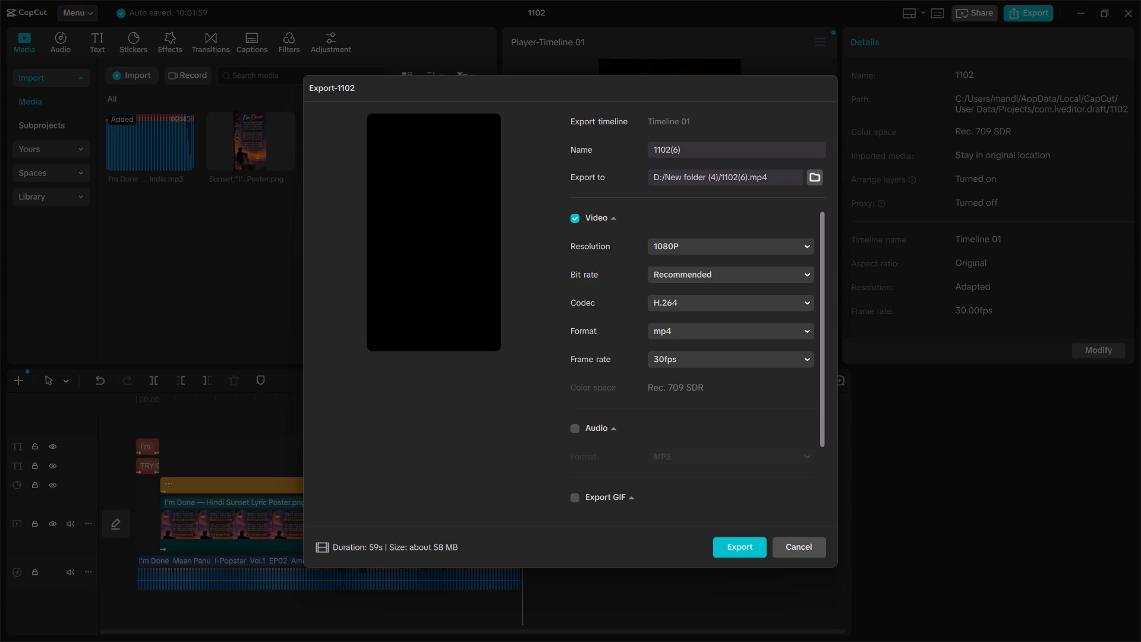
{"action": "left_click", "coordinate": [679, 149]}
{"action": "key", "text": "BackSpace"}
{"action": "key", "text": "5"}
{"action": "key", "text": "Return"}
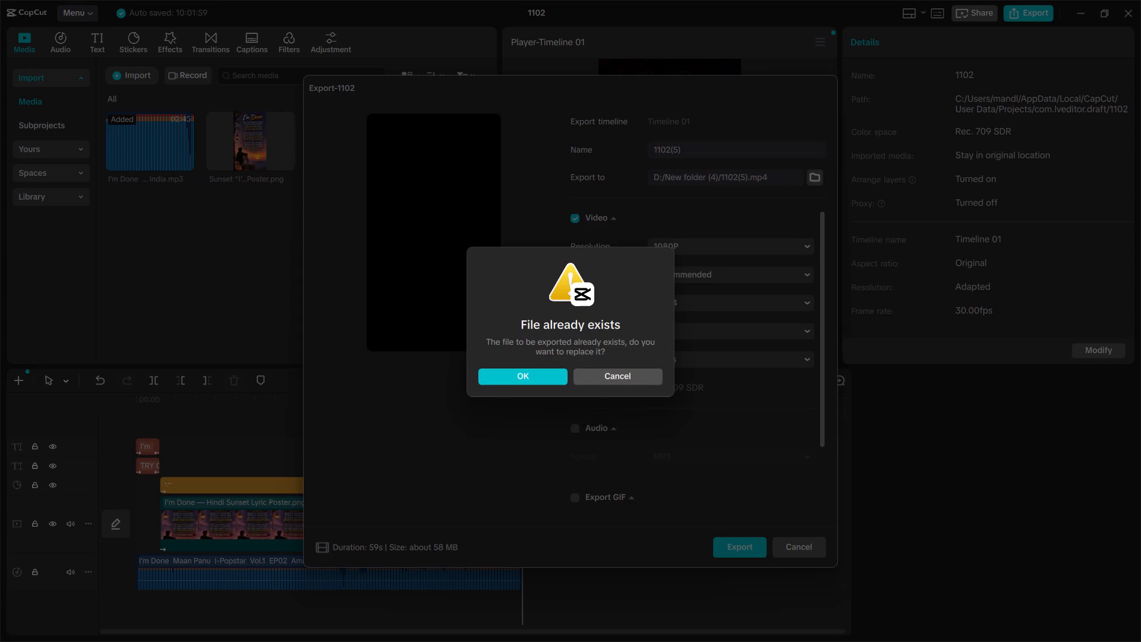
{"action": "left_click", "coordinate": [524, 379]}
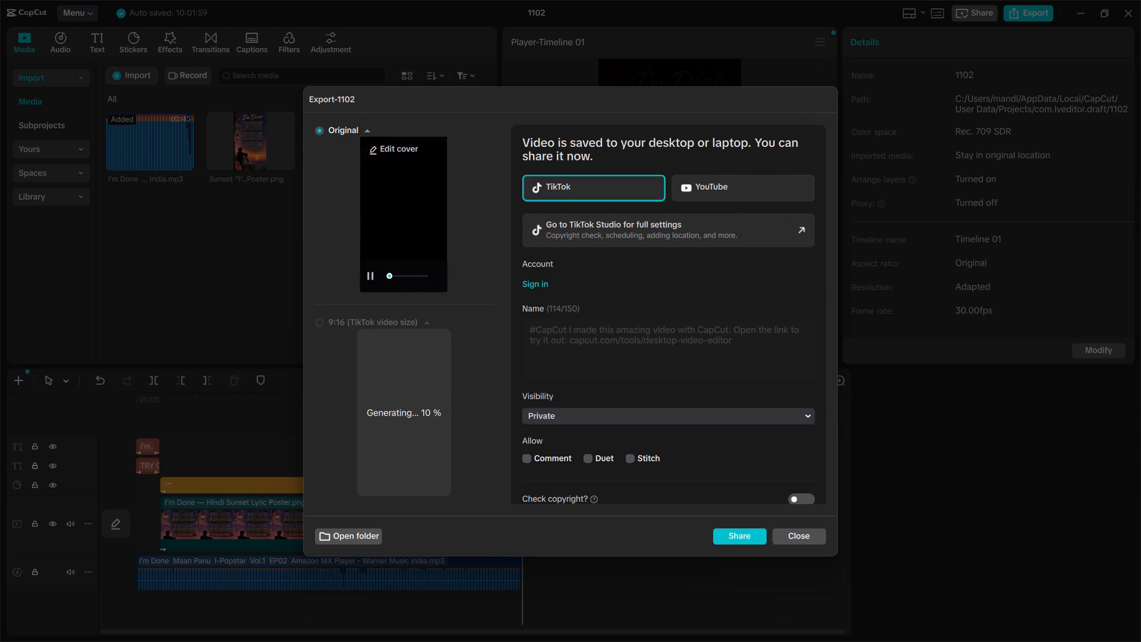
{"action": "left_click", "coordinate": [788, 540]}
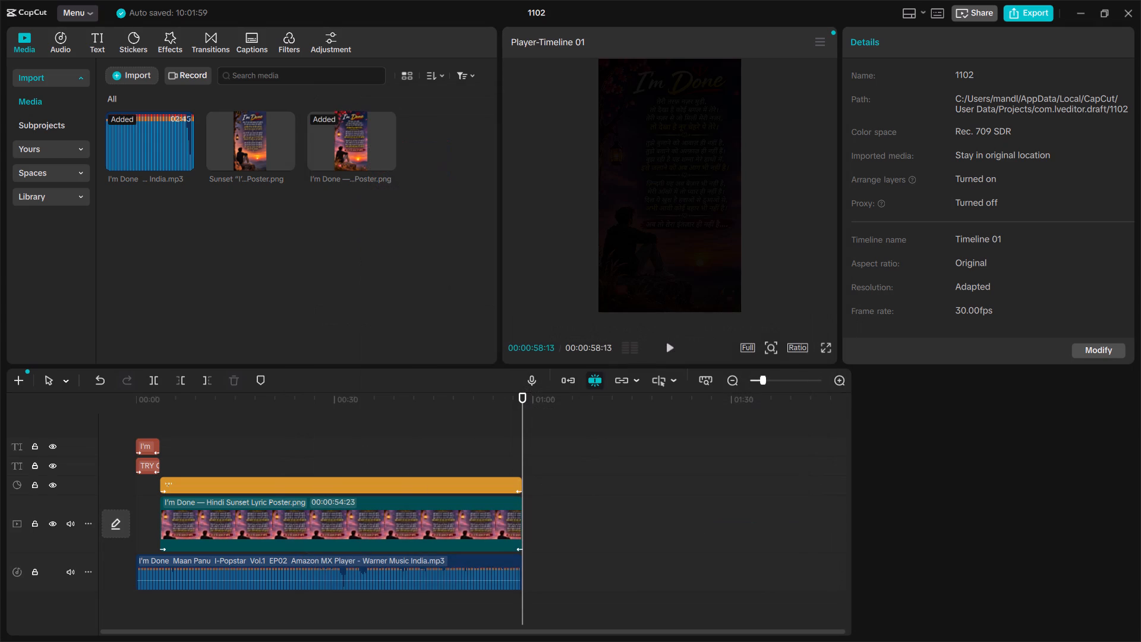